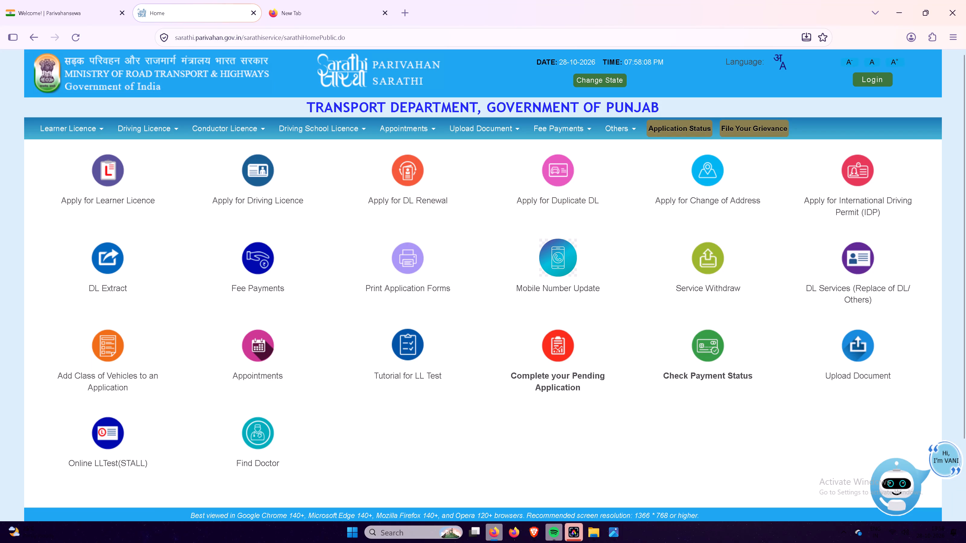
Switch to the Brave browser and examine recent and earlier price action on Delta Exchange's BTCUSD 15-minute chart.
{"action": "left_click", "coordinate": [518, 501]}
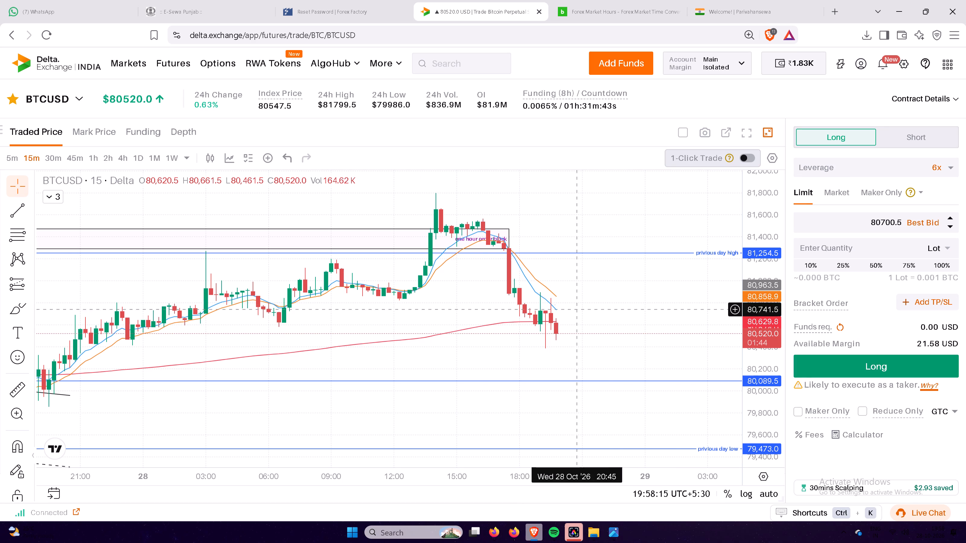
{"action": "scroll", "coordinate": [625, 326], "scroll_direction": "down", "scroll_amount": 4}
{"action": "left_click_drag", "start_coordinate": [672, 311], "coordinate": [663, 327]}
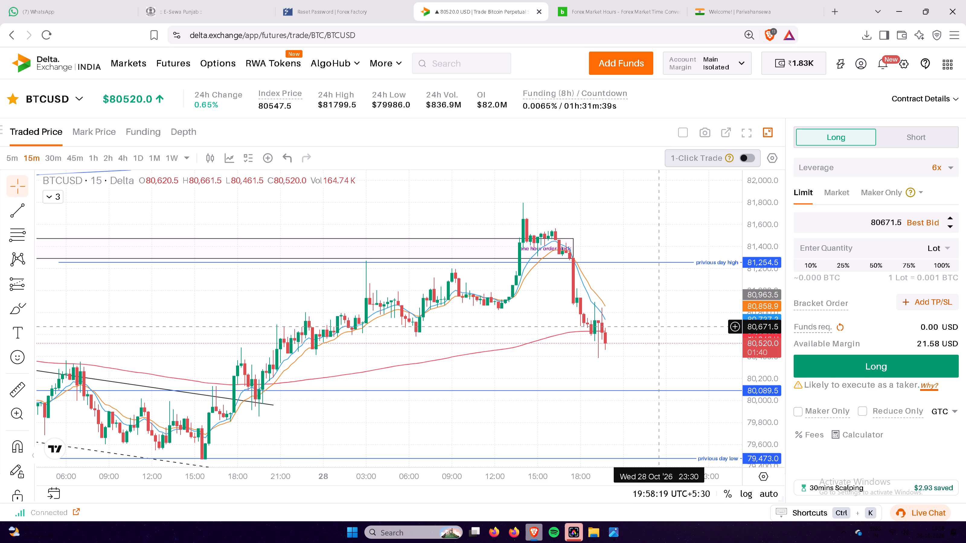
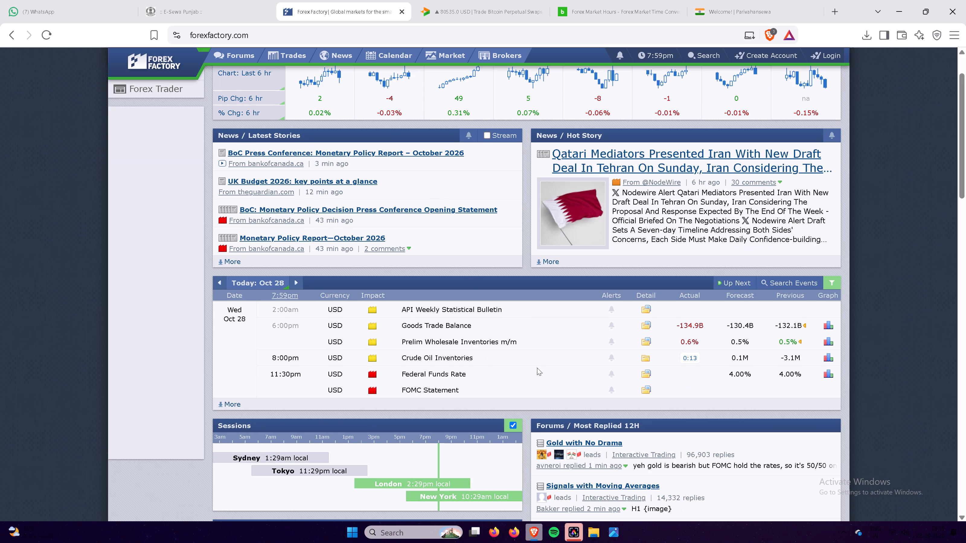
Switch from Forex Factory to Delta Exchange's BTCUSD chart and examine recent and earlier 15-minute price action around the marked levels.
{"action": "scroll", "coordinate": [578, 325], "scroll_direction": "up", "scroll_amount": 4}
{"action": "left_click", "coordinate": [487, 13]}
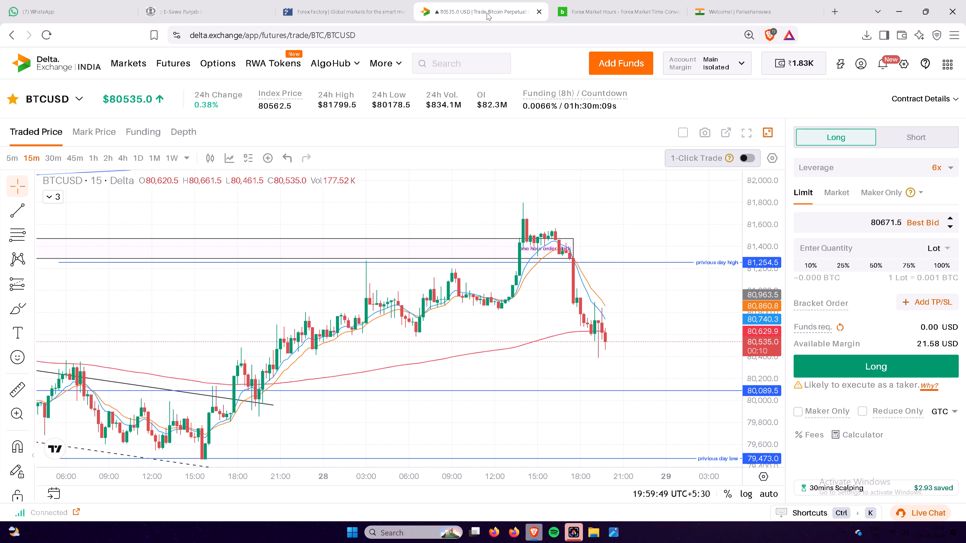
{"action": "left_click_drag", "start_coordinate": [753, 354], "coordinate": [756, 380]}
{"action": "scroll", "coordinate": [585, 387], "scroll_direction": "down", "scroll_amount": 4}
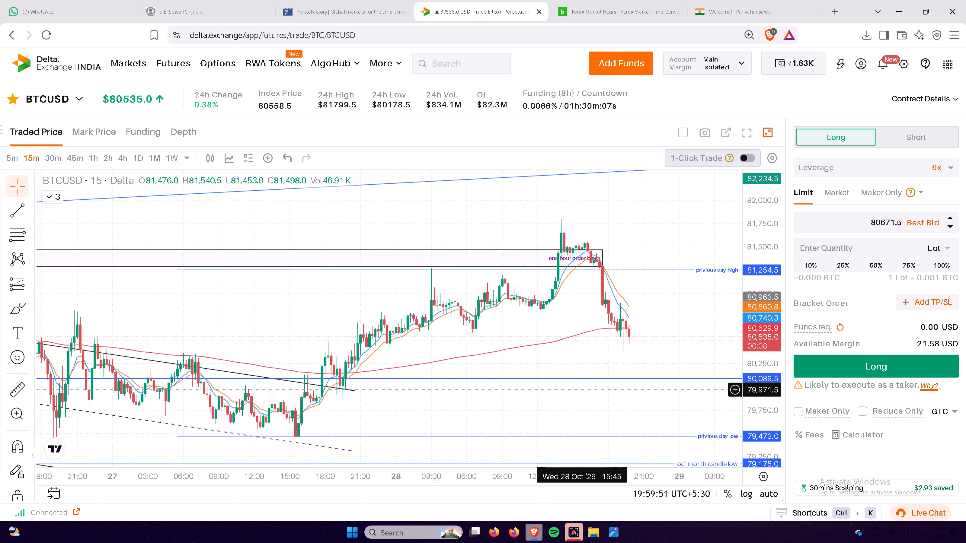
{"action": "scroll", "coordinate": [584, 390], "scroll_direction": "down", "scroll_amount": 3}
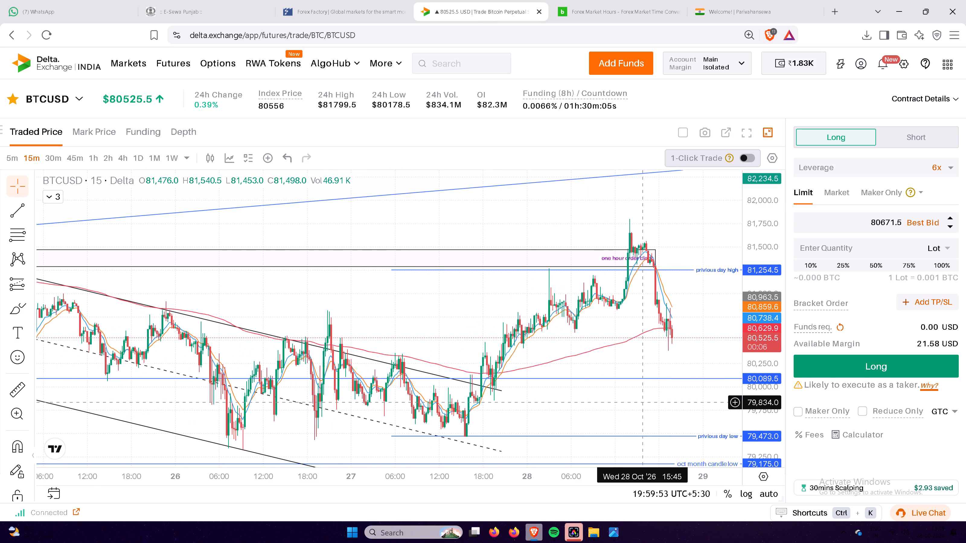
{"action": "scroll", "coordinate": [646, 402], "scroll_direction": "up", "scroll_amount": 7}
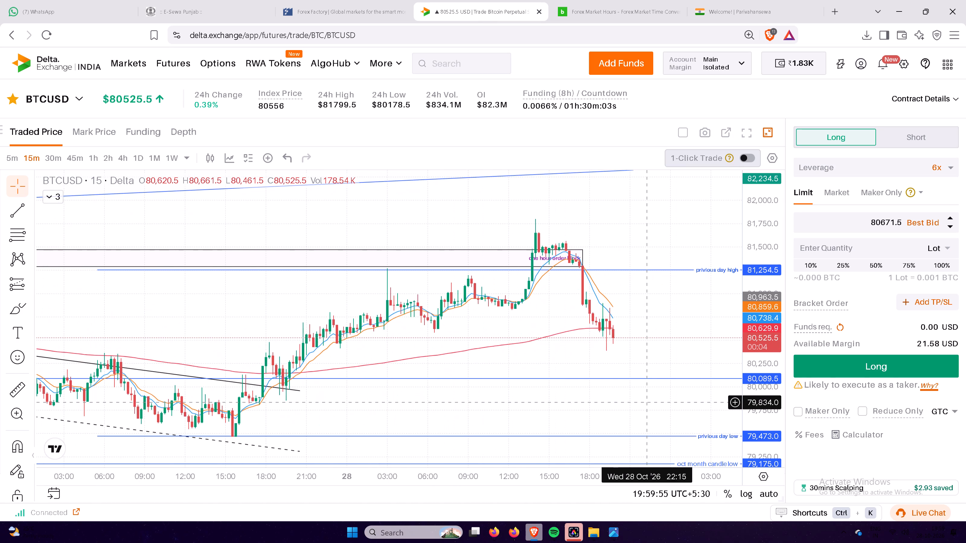
{"action": "scroll", "coordinate": [646, 402], "scroll_direction": "up", "scroll_amount": 3}
{"action": "left_click_drag", "start_coordinate": [764, 361], "coordinate": [766, 343]}
{"action": "left_click", "coordinate": [766, 343]}
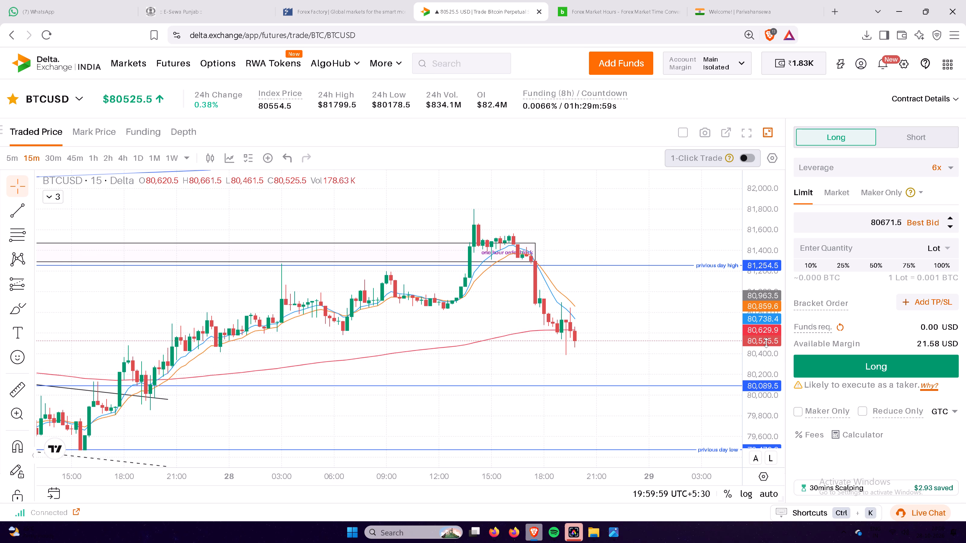
{"action": "left_click_drag", "start_coordinate": [766, 343], "coordinate": [765, 315]}
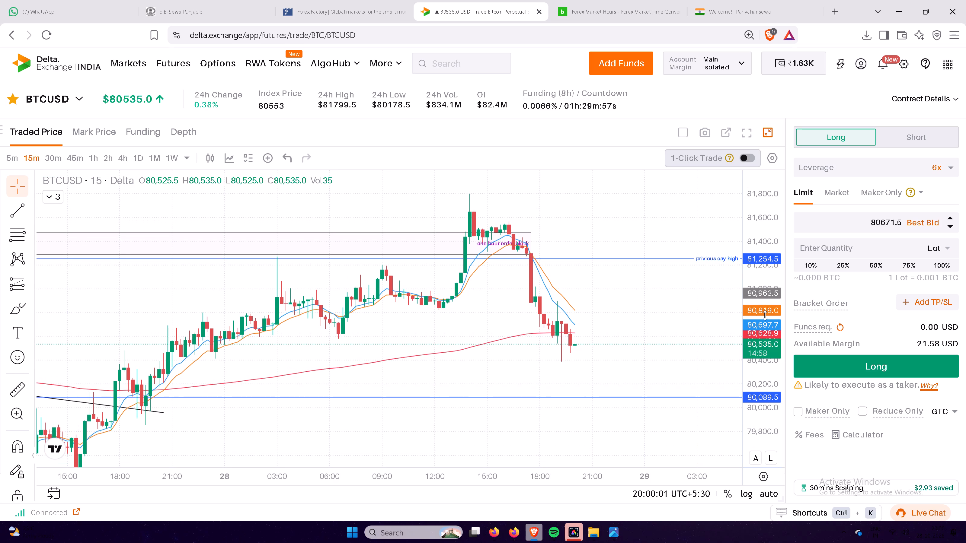
{"action": "double_click", "coordinate": [765, 315]}
{"action": "double_click", "coordinate": [765, 315]}
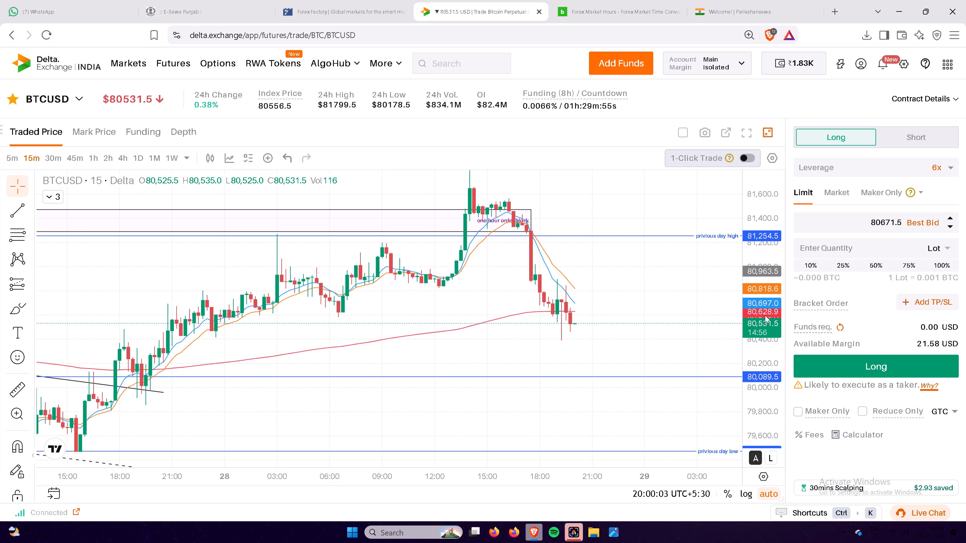
{"action": "left_click_drag", "start_coordinate": [765, 315], "coordinate": [768, 348]}
{"action": "scroll", "coordinate": [663, 364], "scroll_direction": "down", "scroll_amount": 5}
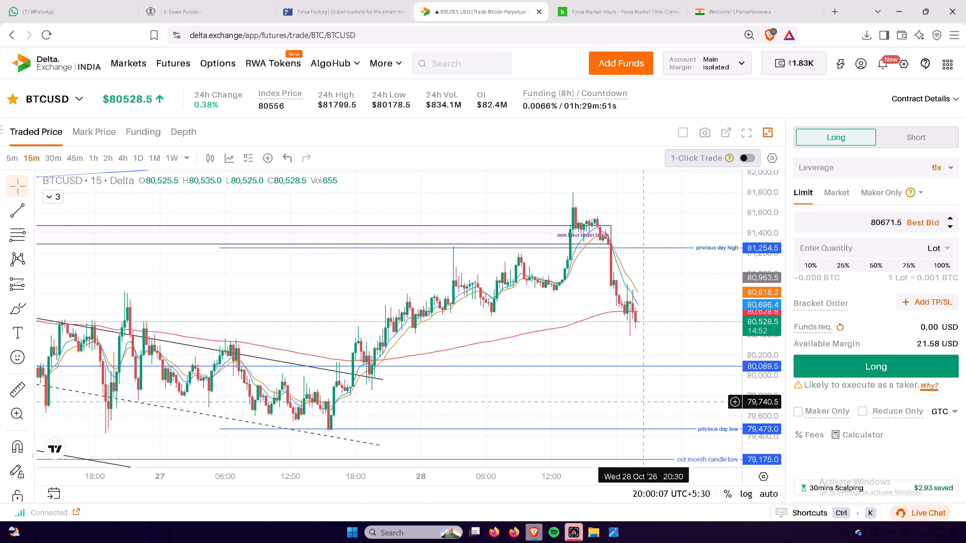
{"action": "scroll", "coordinate": [644, 402], "scroll_direction": "down", "scroll_amount": 5}
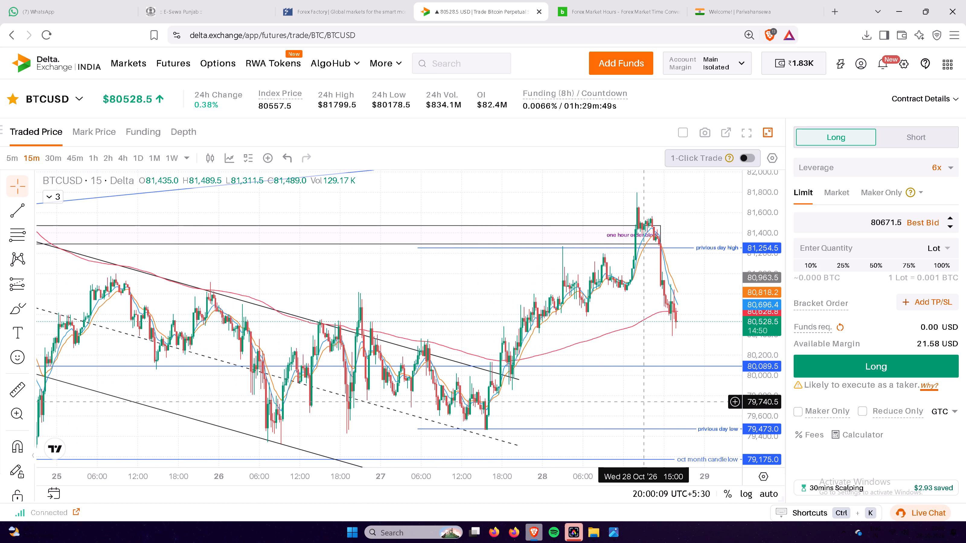
{"action": "scroll", "coordinate": [644, 402], "scroll_direction": "up", "scroll_amount": 7}
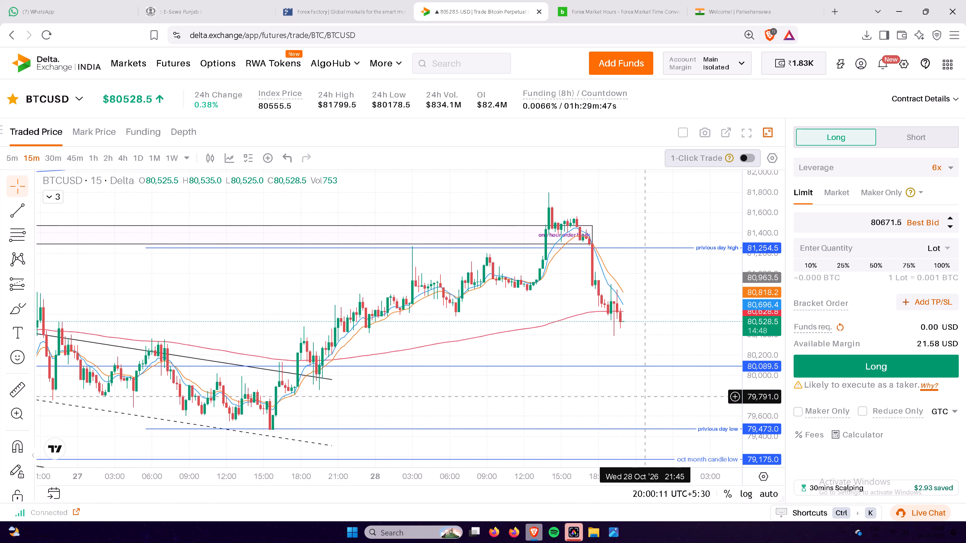
{"action": "scroll", "coordinate": [646, 396], "scroll_direction": "up", "scroll_amount": 4}
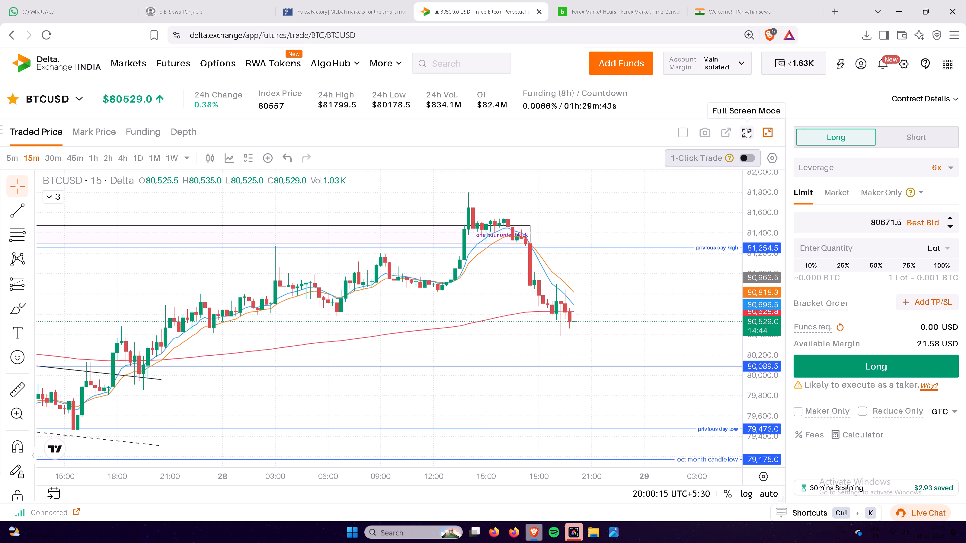
Show the BTCUSD 15-minute chart in full screen mode, with a compressed price scale and empty space after the latest candles.
{"action": "left_click", "coordinate": [747, 129]}
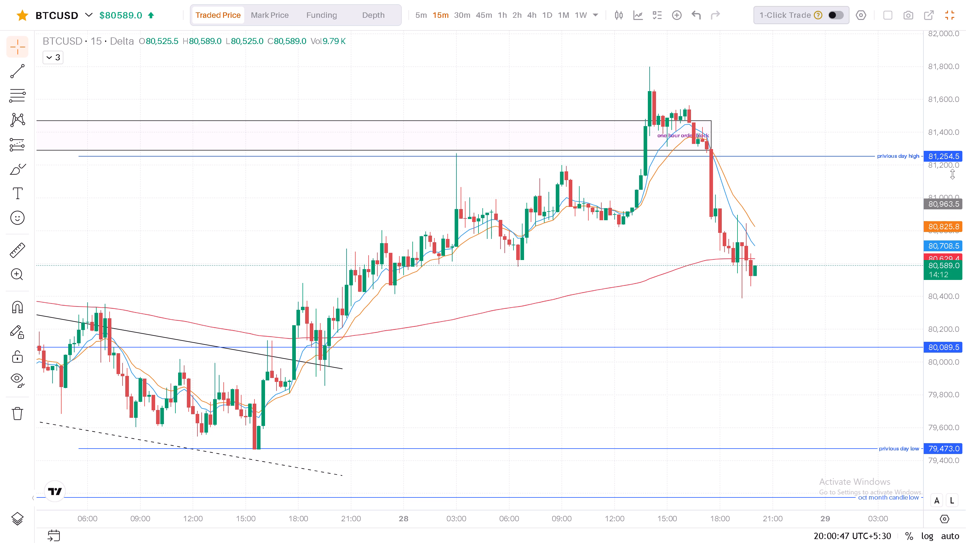
{"action": "left_click_drag", "start_coordinate": [952, 174], "coordinate": [952, 267]}
{"action": "left_click_drag", "start_coordinate": [864, 231], "coordinate": [684, 221]}
{"action": "left_click", "coordinate": [684, 221]}
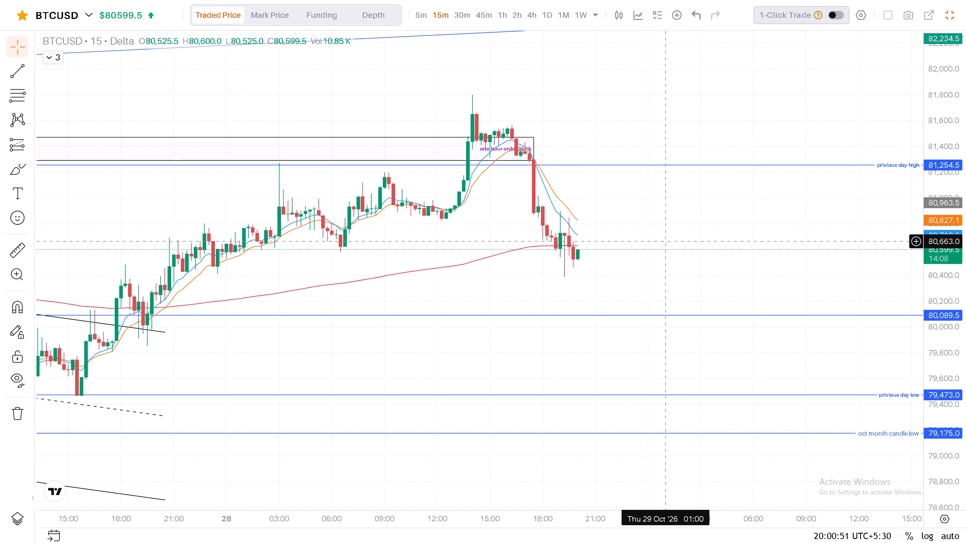
{"action": "left_click_drag", "start_coordinate": [663, 225], "coordinate": [775, 205]}
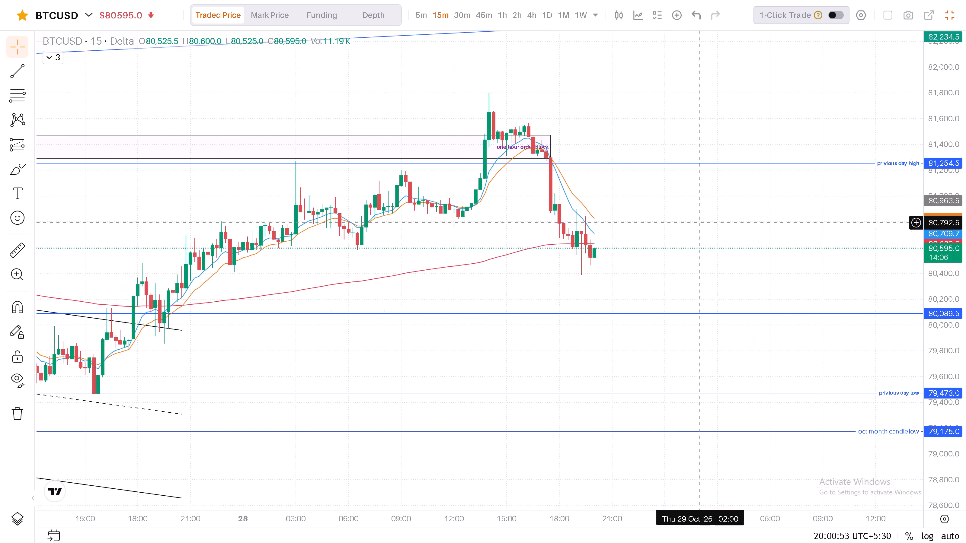
{"action": "left_click_drag", "start_coordinate": [775, 205], "coordinate": [776, 205]}
Switch the BTCUSD chart to the 1h timeframe and frame the latest candles with the one hour order block and previous day levels.
{"action": "left_click", "coordinate": [502, 13]}
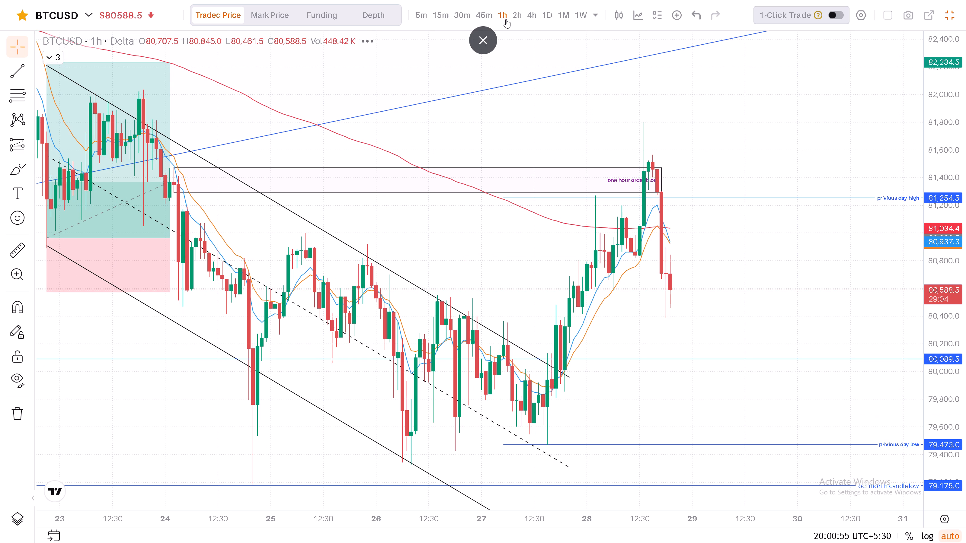
{"action": "left_click_drag", "start_coordinate": [943, 170], "coordinate": [937, 331]}
{"action": "scroll", "coordinate": [814, 319], "scroll_direction": "up", "scroll_amount": 5}
{"action": "left_click_drag", "start_coordinate": [713, 260], "coordinate": [739, 241]}
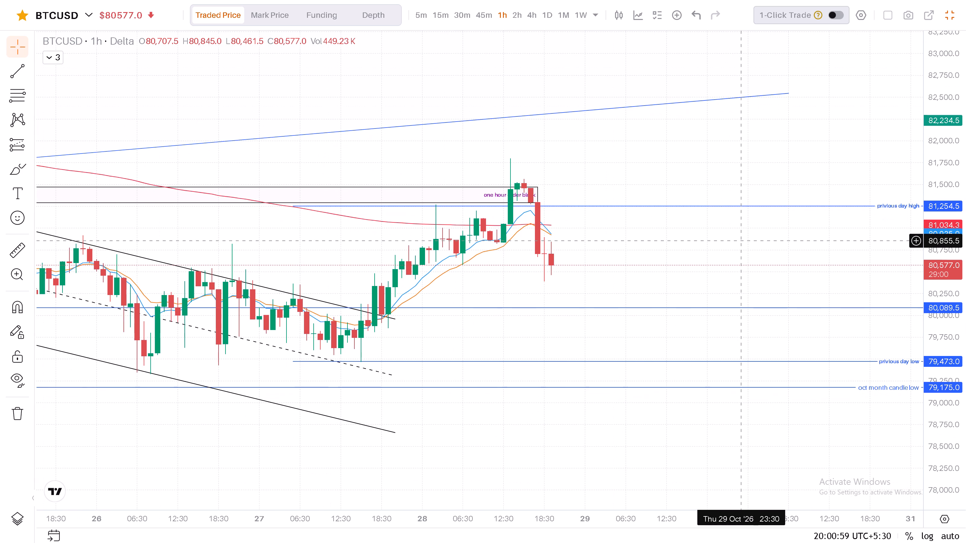
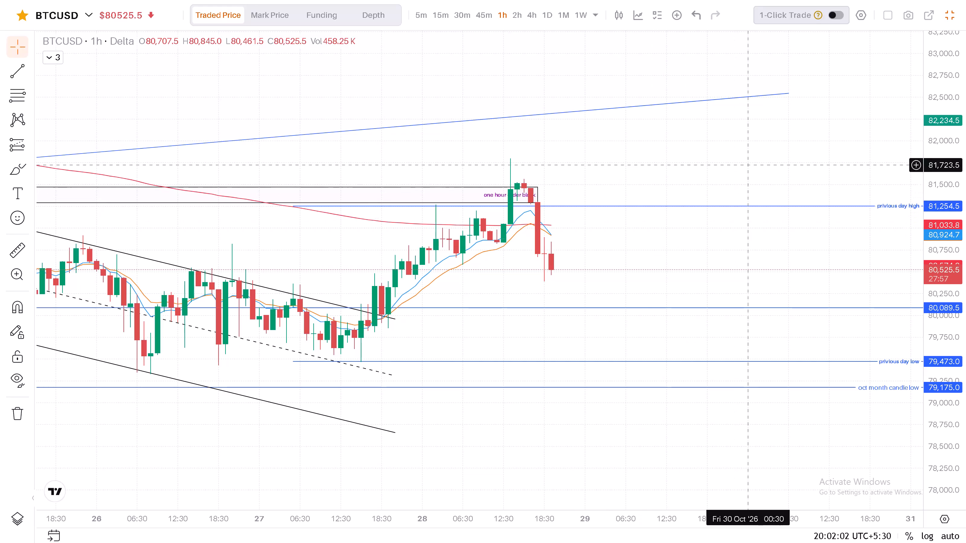
Switch from BTCUSD to the XRPUSD 1h chart in the watchlist and frame its ascending channel with room after the latest candles.
{"action": "left_click_drag", "start_coordinate": [709, 124], "coordinate": [812, 108]}
{"action": "left_click_drag", "start_coordinate": [768, 130], "coordinate": [784, 123]}
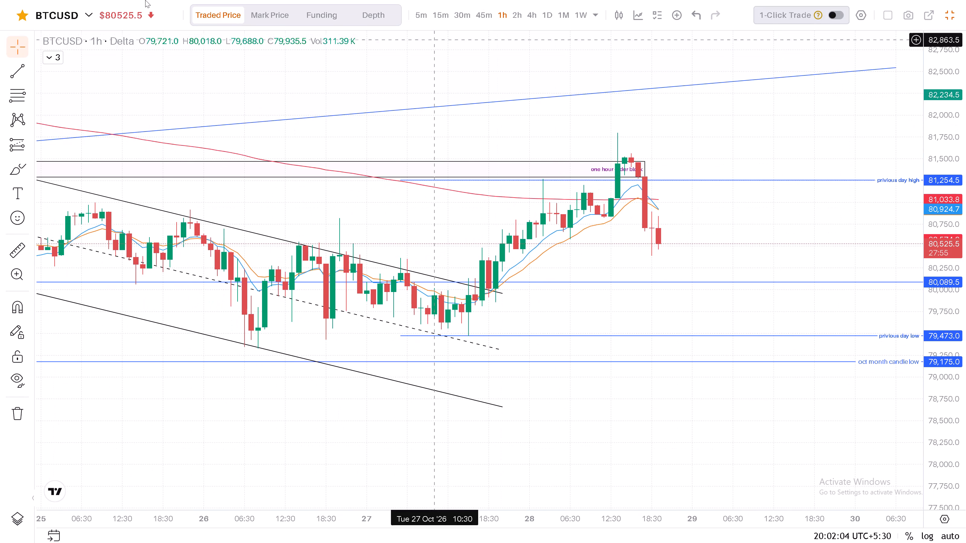
{"action": "left_click", "coordinate": [81, 14]}
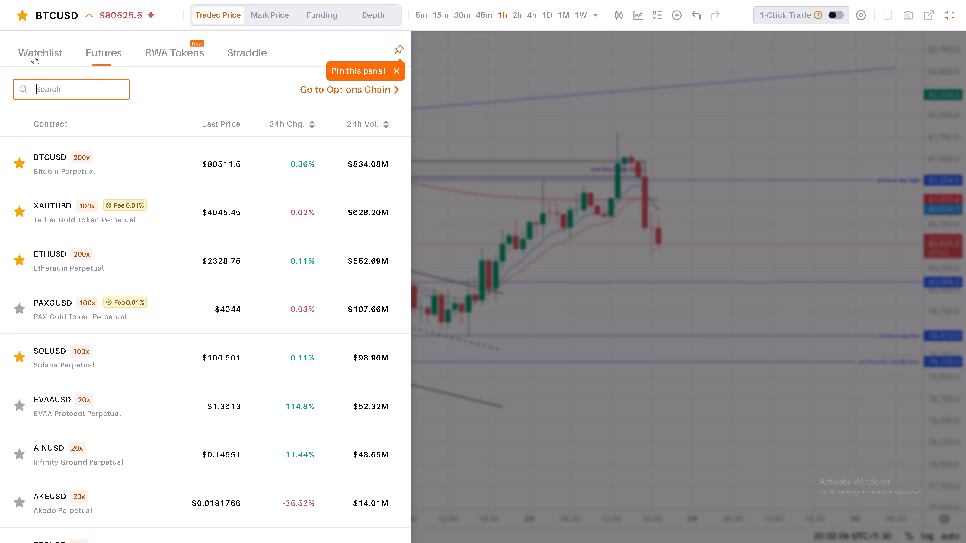
{"action": "left_click", "coordinate": [34, 56]}
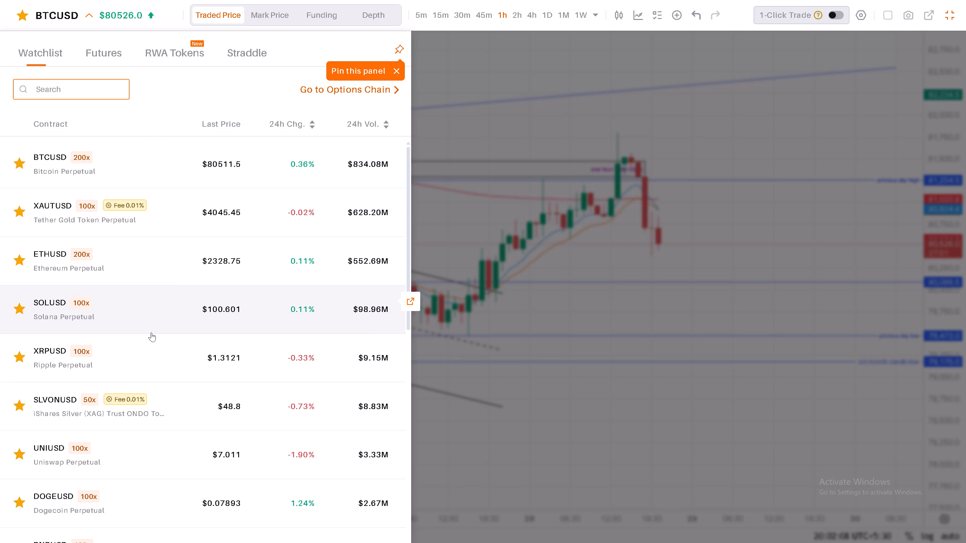
{"action": "left_click", "coordinate": [145, 350]}
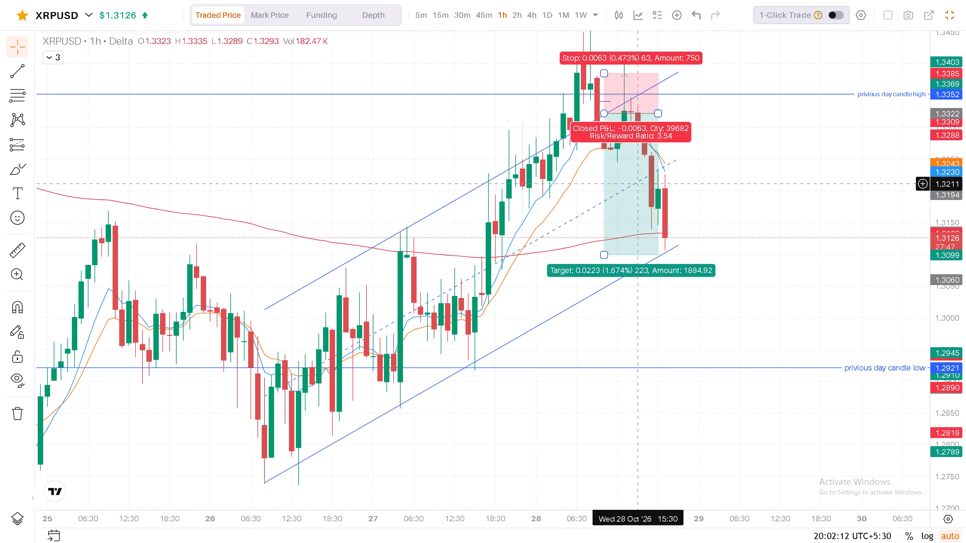
{"action": "left_click_drag", "start_coordinate": [947, 131], "coordinate": [962, 339]}
{"action": "left_click", "coordinate": [962, 339]}
{"action": "scroll", "coordinate": [795, 246], "scroll_direction": "down", "scroll_amount": 1}
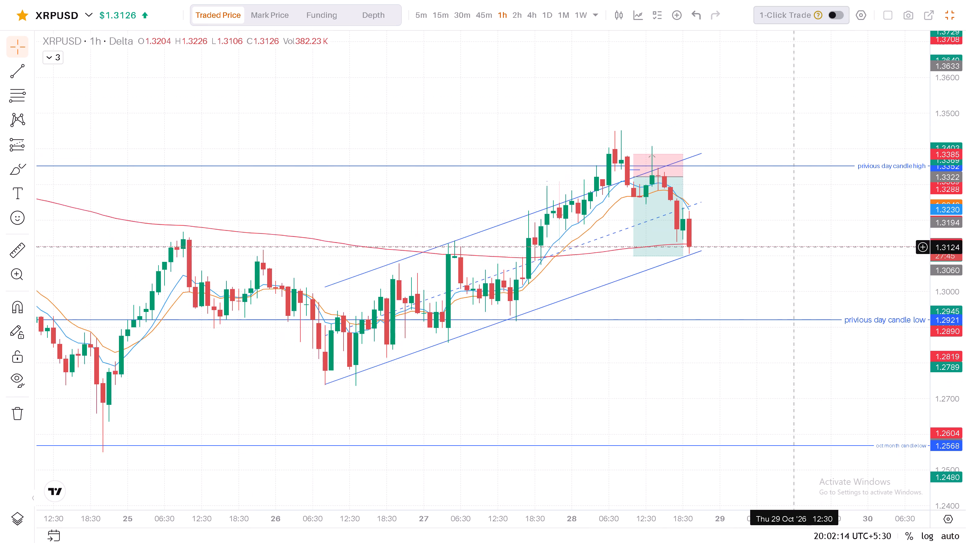
{"action": "scroll", "coordinate": [795, 249], "scroll_direction": "down", "scroll_amount": 1}
{"action": "left_click_drag", "start_coordinate": [822, 208], "coordinate": [743, 202]}
{"action": "left_click", "coordinate": [743, 202]}
{"action": "left_click_drag", "start_coordinate": [743, 202], "coordinate": [701, 193]}
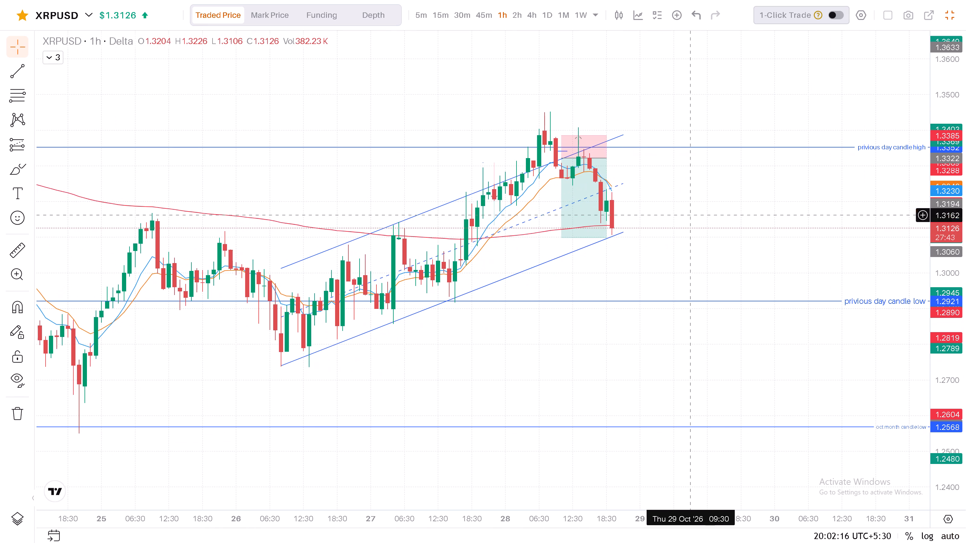
Shorten the short position's time span on the XRPUSD chart so it ends at about 16:30 on 28 Oct.
{"action": "left_click_drag", "start_coordinate": [607, 160], "coordinate": [597, 165]}
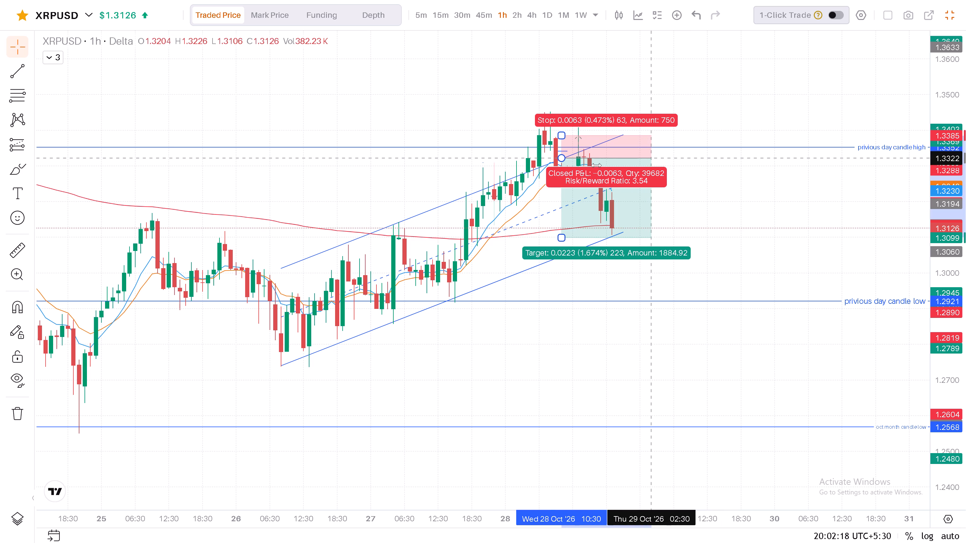
{"action": "left_click_drag", "start_coordinate": [597, 165], "coordinate": [594, 168]}
{"action": "left_click", "coordinate": [728, 202]}
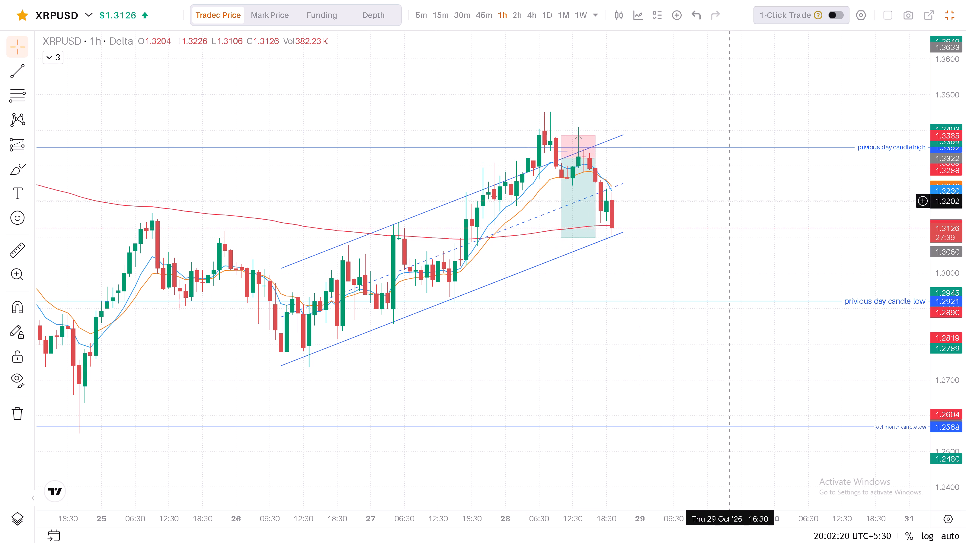
Switch the XRPUSD chart to the 30m timeframe and frame the ascending channel with a compressed price scale.
{"action": "left_click_drag", "start_coordinate": [935, 132], "coordinate": [949, 195]}
{"action": "left_click_drag", "start_coordinate": [732, 216], "coordinate": [743, 169]}
{"action": "triple_click", "coordinate": [743, 169]}
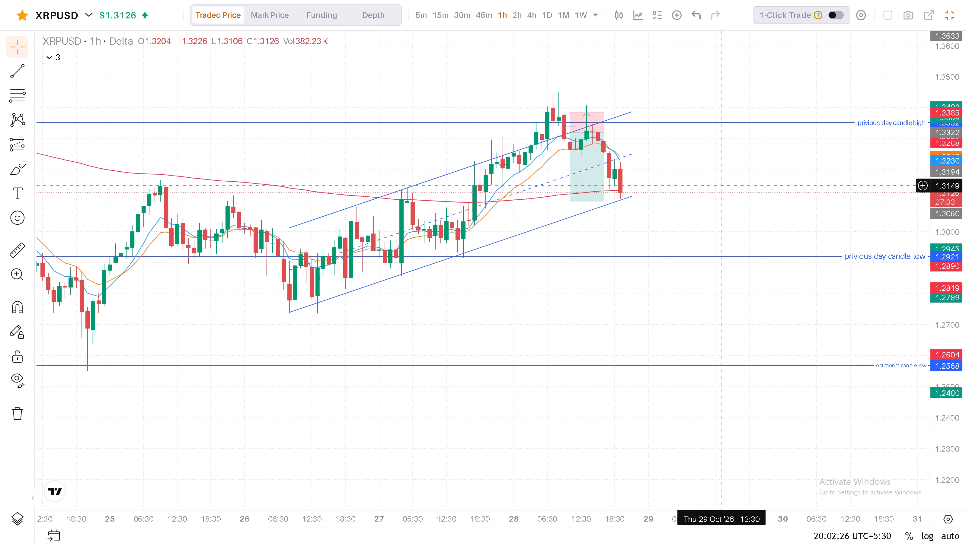
{"action": "left_click_drag", "start_coordinate": [720, 187], "coordinate": [744, 150]}
{"action": "left_click", "coordinate": [744, 150]}
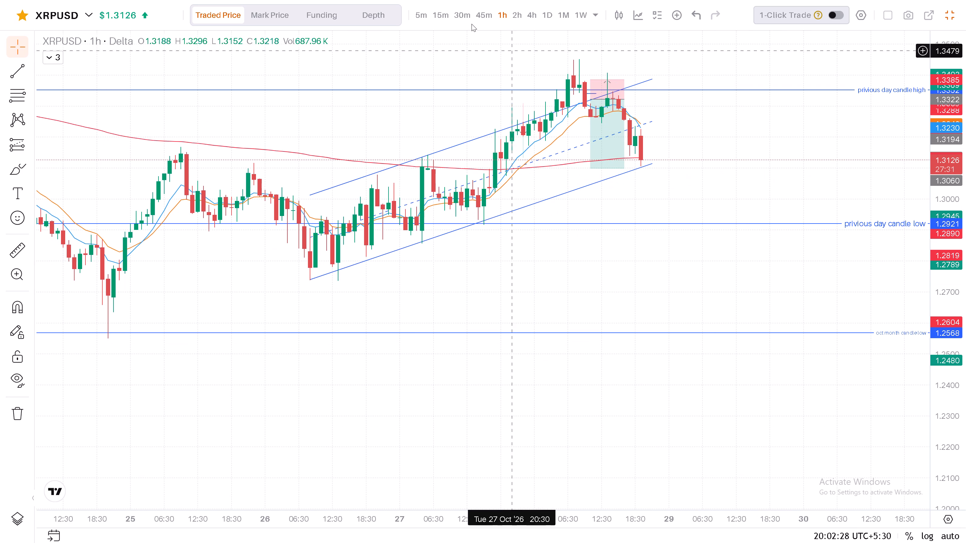
{"action": "left_click", "coordinate": [457, 12]}
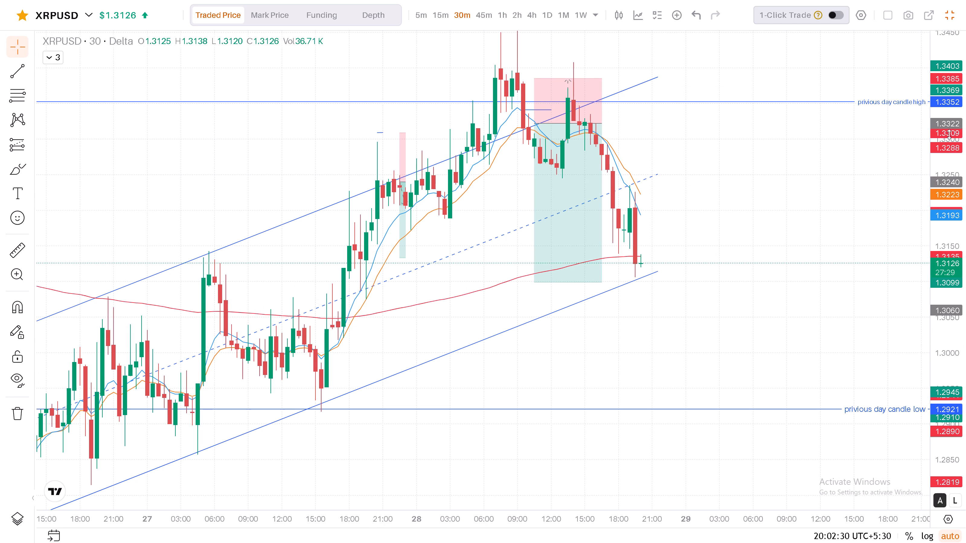
{"action": "left_click_drag", "start_coordinate": [949, 134], "coordinate": [950, 288]}
{"action": "left_click_drag", "start_coordinate": [625, 323], "coordinate": [847, 200]}
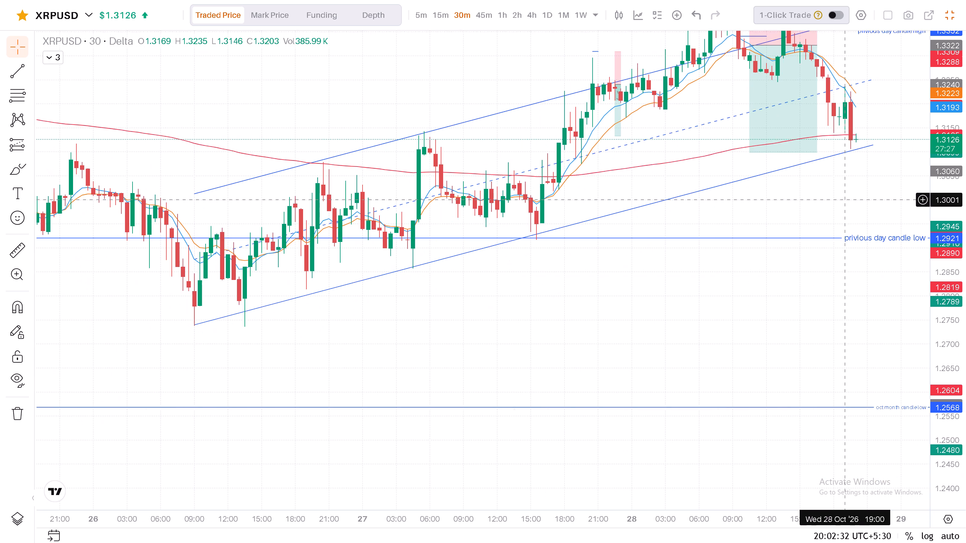
{"action": "left_click_drag", "start_coordinate": [847, 200], "coordinate": [739, 276]}
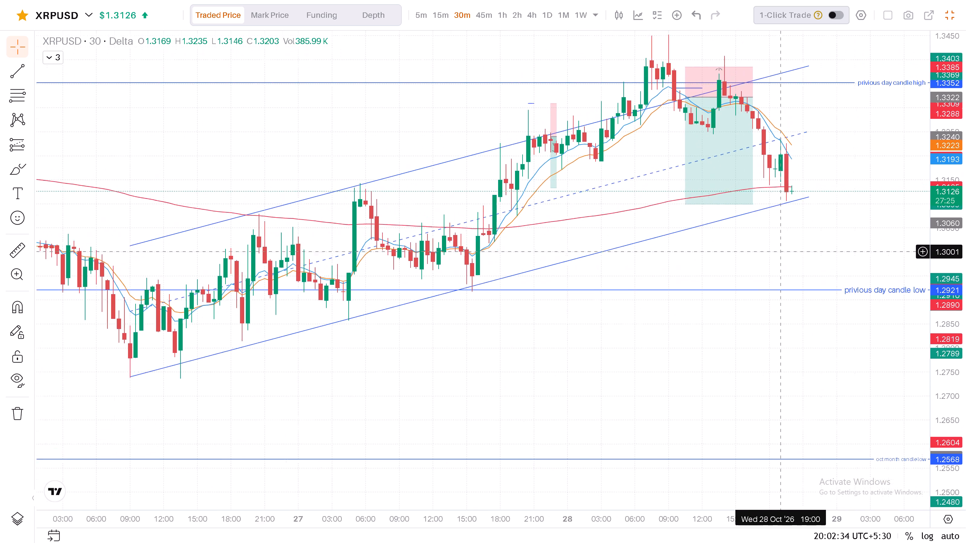
{"action": "left_click_drag", "start_coordinate": [739, 276], "coordinate": [656, 316]}
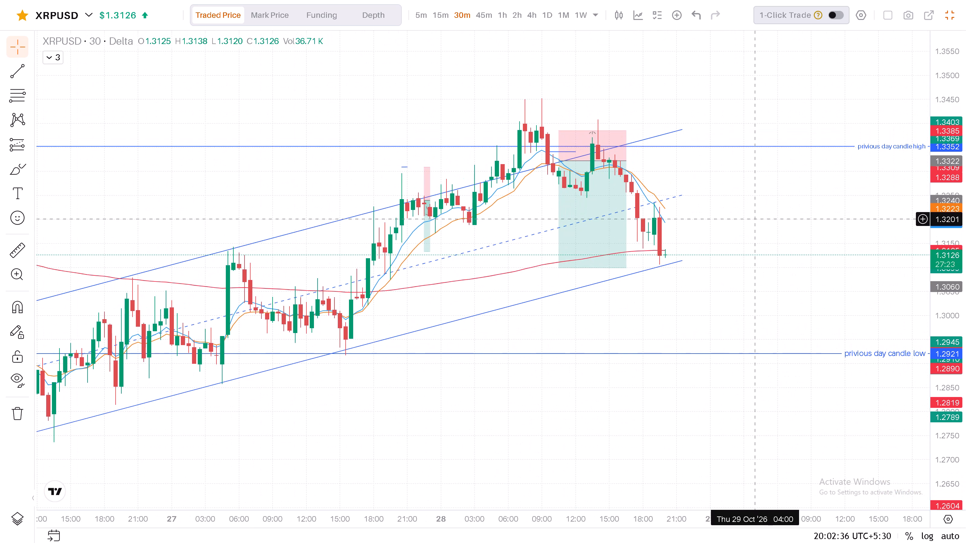
Examine XRPUSD's 30m price action around the ascending channel, the short position and the previous day candle high and low.
{"action": "scroll", "coordinate": [755, 219], "scroll_direction": "up", "scroll_amount": 1}
{"action": "left_click_drag", "start_coordinate": [729, 201], "coordinate": [728, 225]}
{"action": "left_click_drag", "start_coordinate": [715, 225], "coordinate": [705, 240]}
{"action": "double_click", "coordinate": [705, 240]}
{"action": "left_click_drag", "start_coordinate": [705, 240], "coordinate": [707, 226]}
{"action": "double_click", "coordinate": [707, 226]}
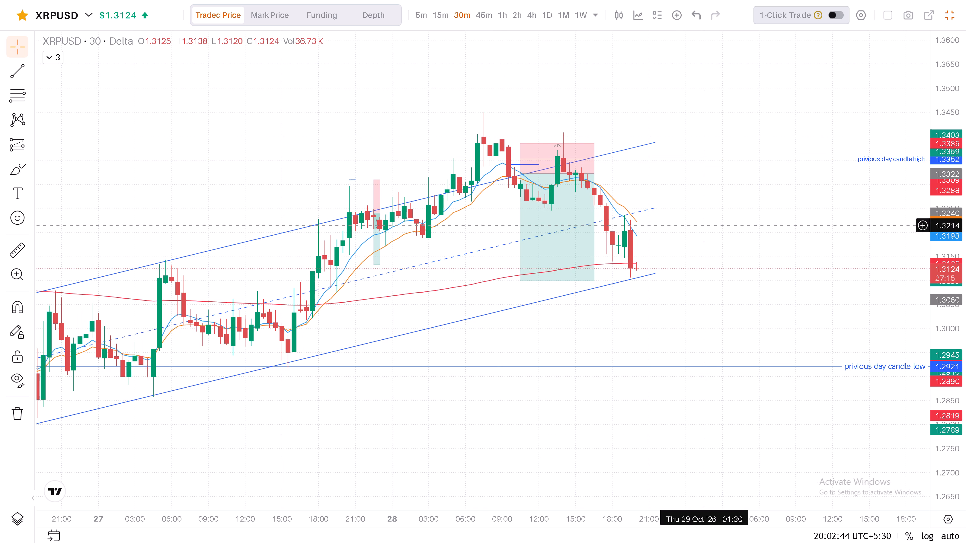
{"action": "left_click_drag", "start_coordinate": [707, 226], "coordinate": [751, 180]}
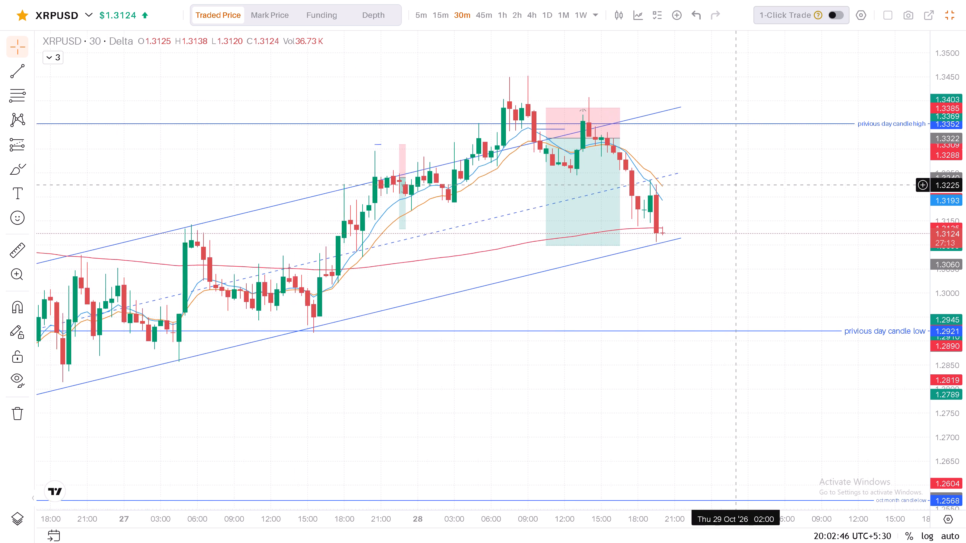
{"action": "left_click_drag", "start_coordinate": [751, 180], "coordinate": [772, 174]}
{"action": "triple_click", "coordinate": [772, 174]}
{"action": "middle_click", "coordinate": [772, 174]}
{"action": "left_click", "coordinate": [772, 174]}
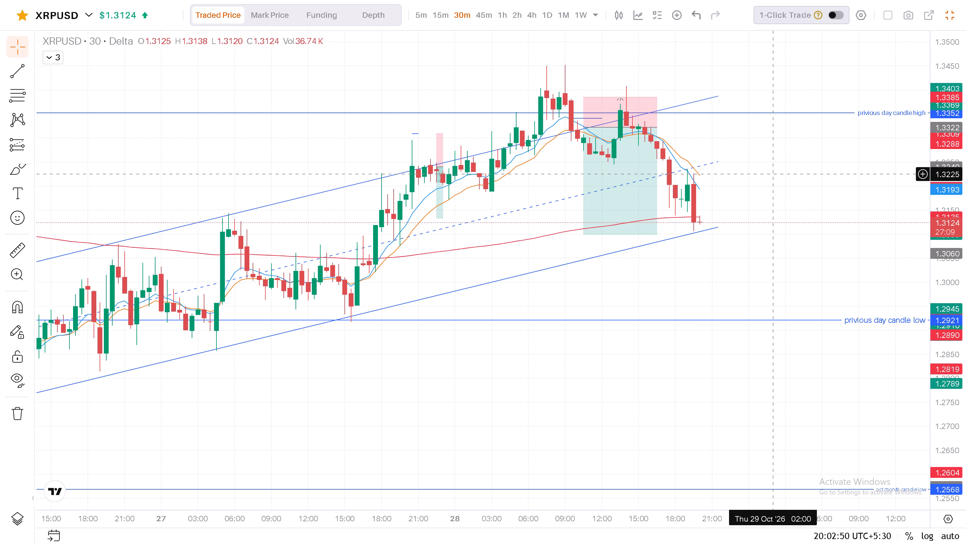
{"action": "left_click_drag", "start_coordinate": [765, 198], "coordinate": [773, 161]}
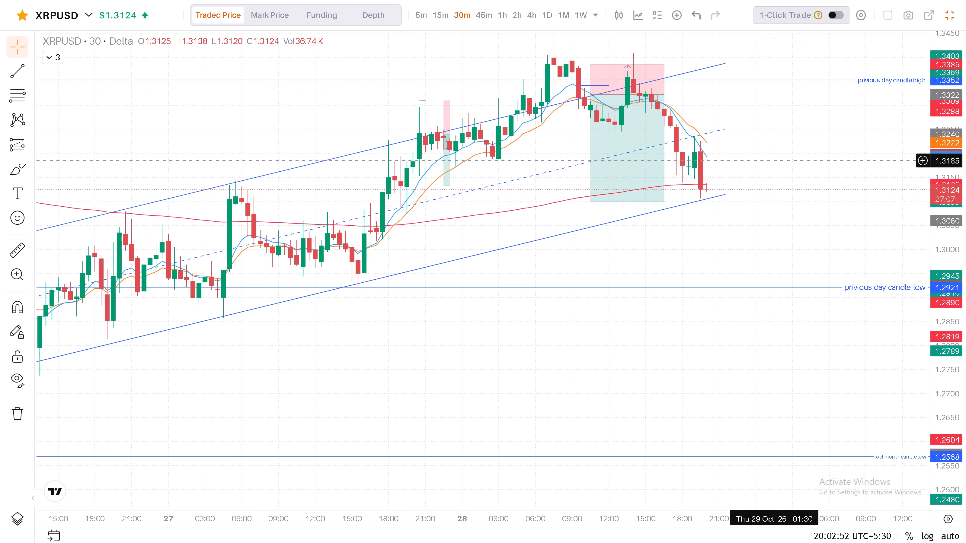
{"action": "left_click_drag", "start_coordinate": [772, 165], "coordinate": [764, 288]}
{"action": "left_click_drag", "start_coordinate": [762, 248], "coordinate": [766, 241]}
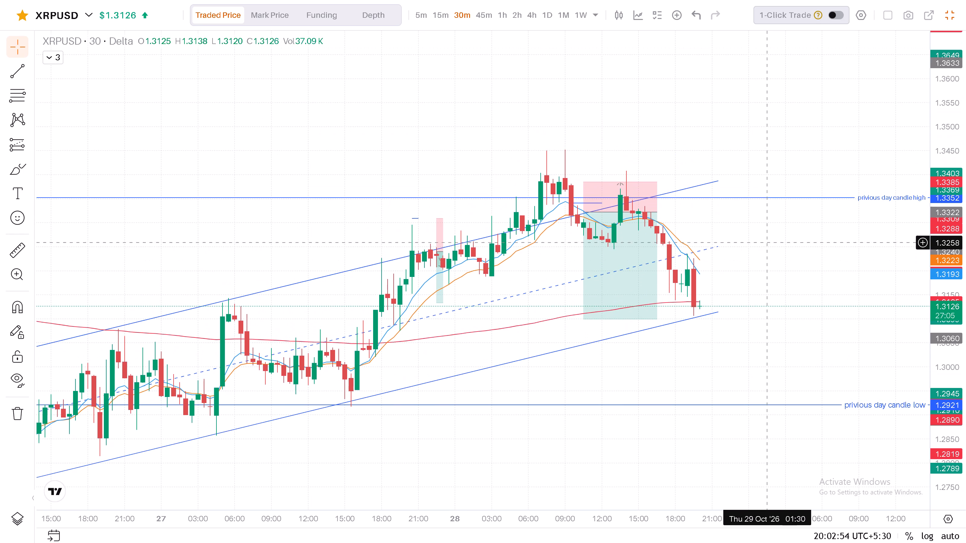
{"action": "left_click_drag", "start_coordinate": [766, 241], "coordinate": [773, 216]}
{"action": "left_click_drag", "start_coordinate": [774, 210], "coordinate": [777, 220]}
{"action": "triple_click", "coordinate": [777, 220]}
{"action": "double_click", "coordinate": [777, 220]}
{"action": "left_click_drag", "start_coordinate": [777, 220], "coordinate": [778, 198]}
{"action": "triple_click", "coordinate": [778, 198]}
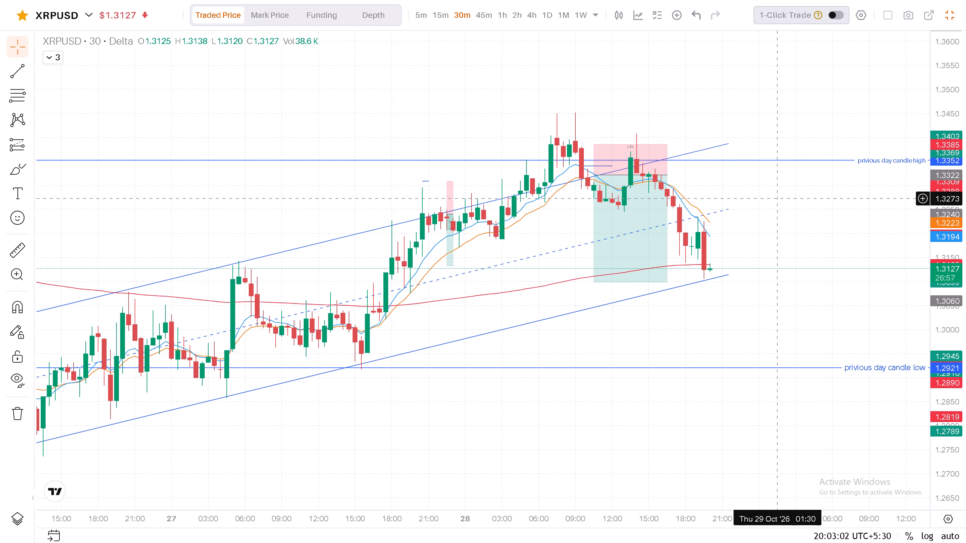
{"action": "left_click_drag", "start_coordinate": [772, 209], "coordinate": [775, 196]}
{"action": "double_click", "coordinate": [775, 196]}
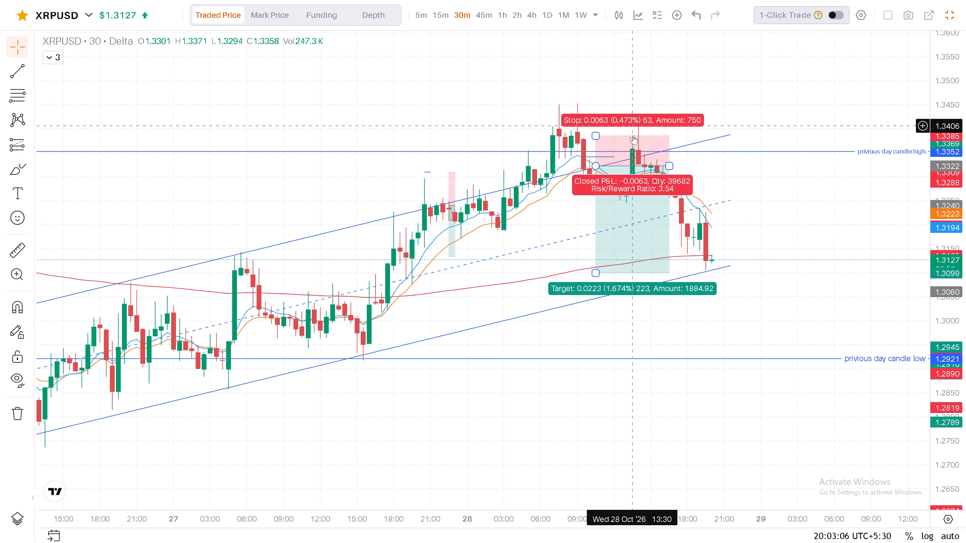
{"action": "left_click_drag", "start_coordinate": [769, 101], "coordinate": [766, 119]}
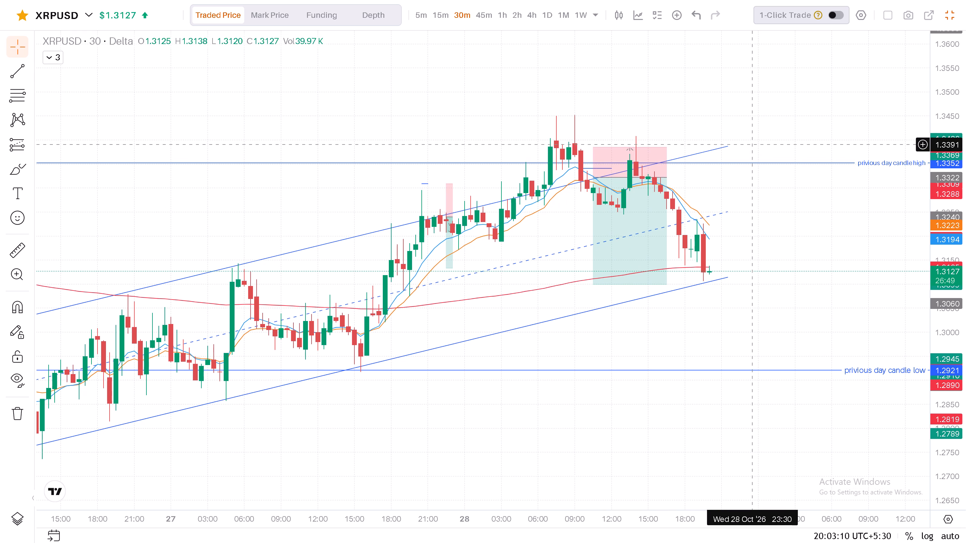
{"action": "left_click_drag", "start_coordinate": [750, 148], "coordinate": [756, 131]}
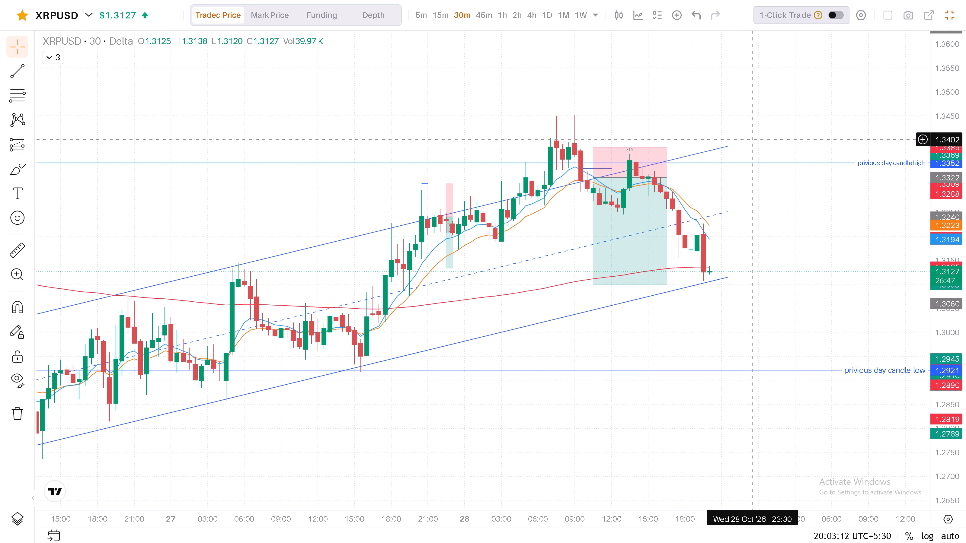
{"action": "left_click_drag", "start_coordinate": [756, 131], "coordinate": [758, 116]}
{"action": "triple_click", "coordinate": [758, 116]}
{"action": "left_click_drag", "start_coordinate": [758, 116], "coordinate": [753, 146]}
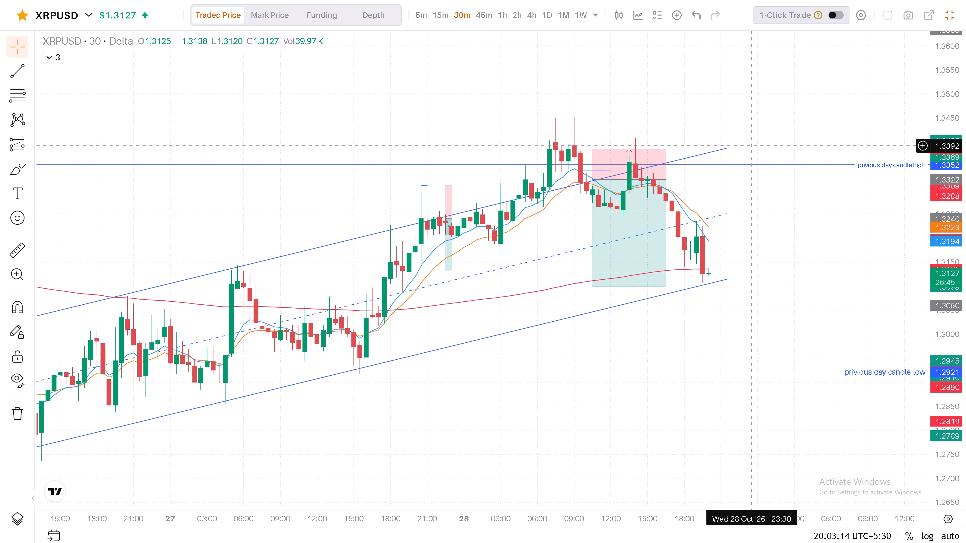
{"action": "left_click_drag", "start_coordinate": [758, 128], "coordinate": [773, 98]}
{"action": "left_click", "coordinate": [773, 98]}
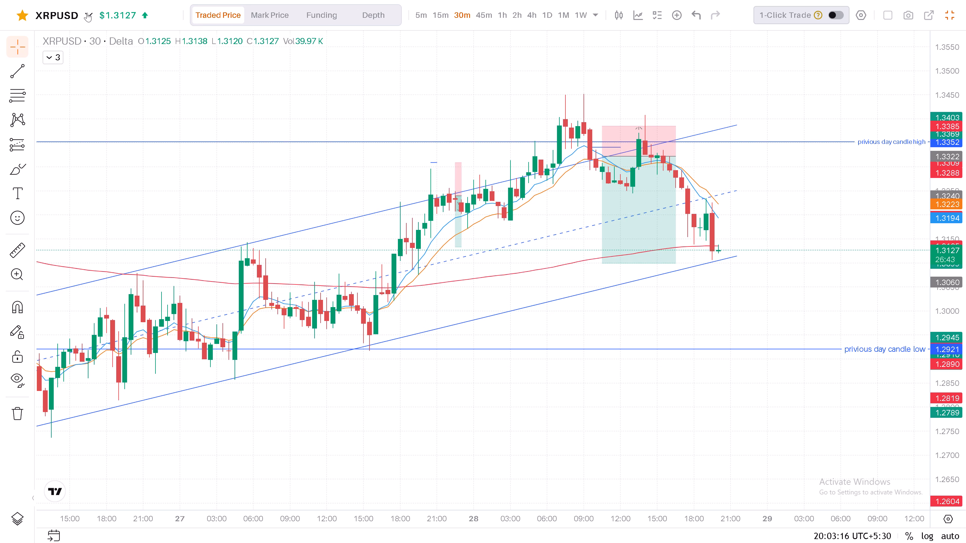
Open the UNIUSD 30m chart from the watchlist and compress its scales to show the whole ascending channel.
{"action": "left_click", "coordinate": [87, 13]}
{"action": "left_click", "coordinate": [43, 55]}
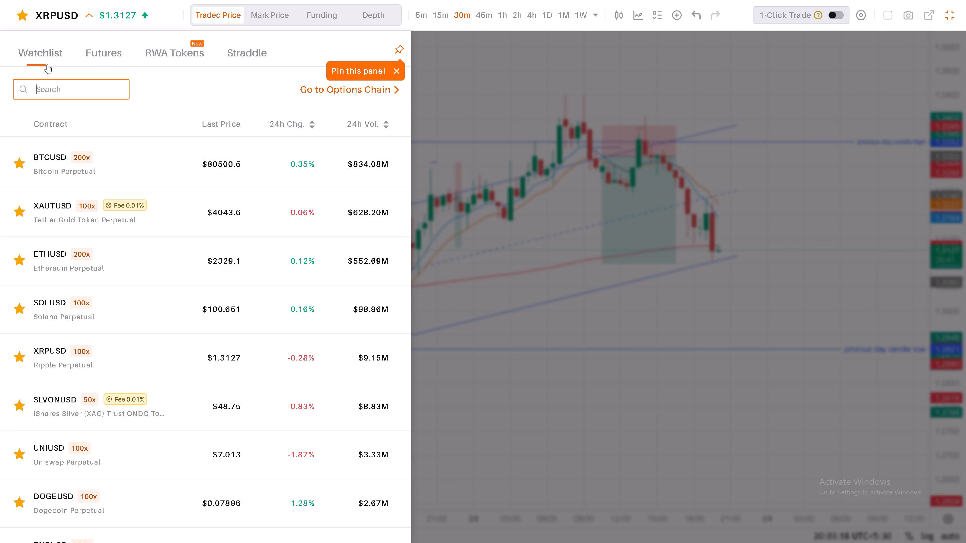
{"action": "left_click", "coordinate": [163, 453]}
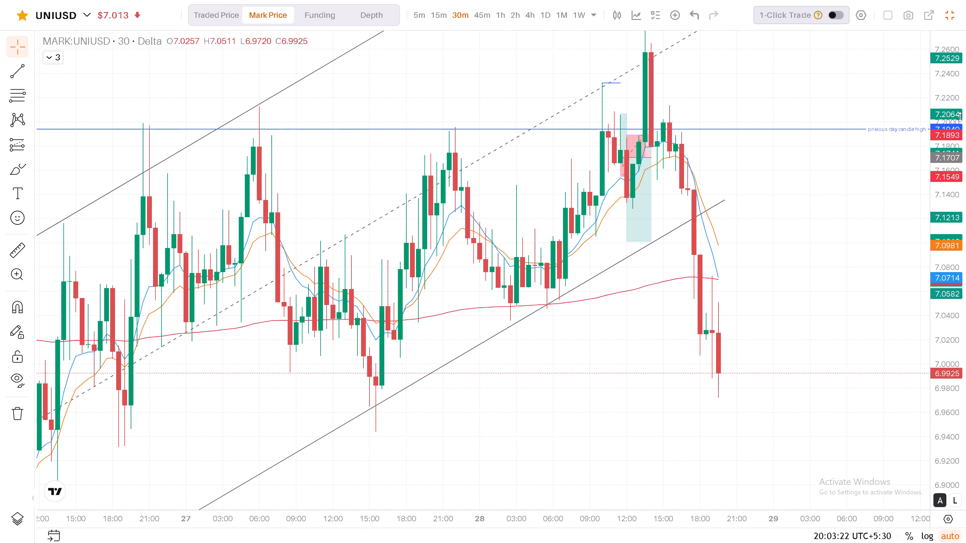
{"action": "left_click_drag", "start_coordinate": [956, 100], "coordinate": [913, 370]}
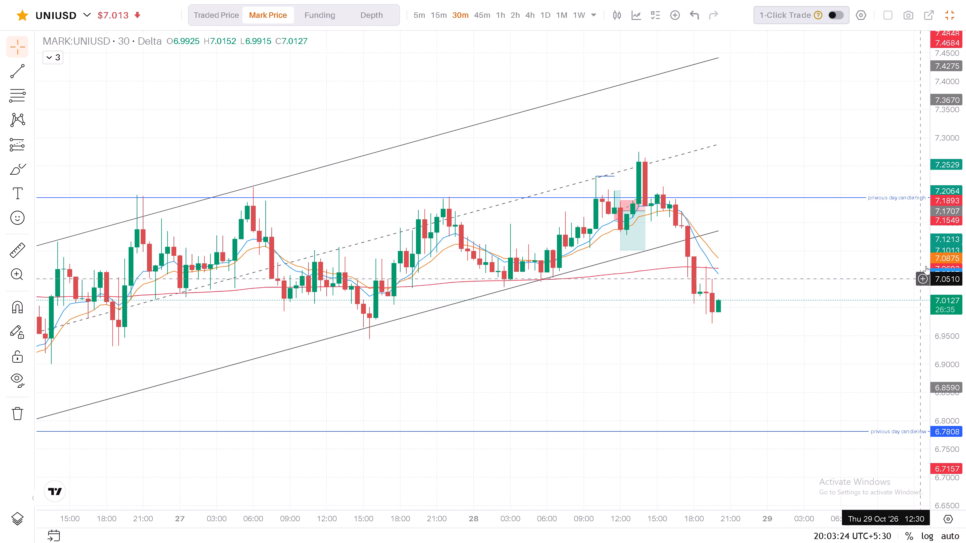
{"action": "left_click_drag", "start_coordinate": [938, 248], "coordinate": [940, 285]}
{"action": "scroll", "coordinate": [822, 344], "scroll_direction": "down", "scroll_amount": 3}
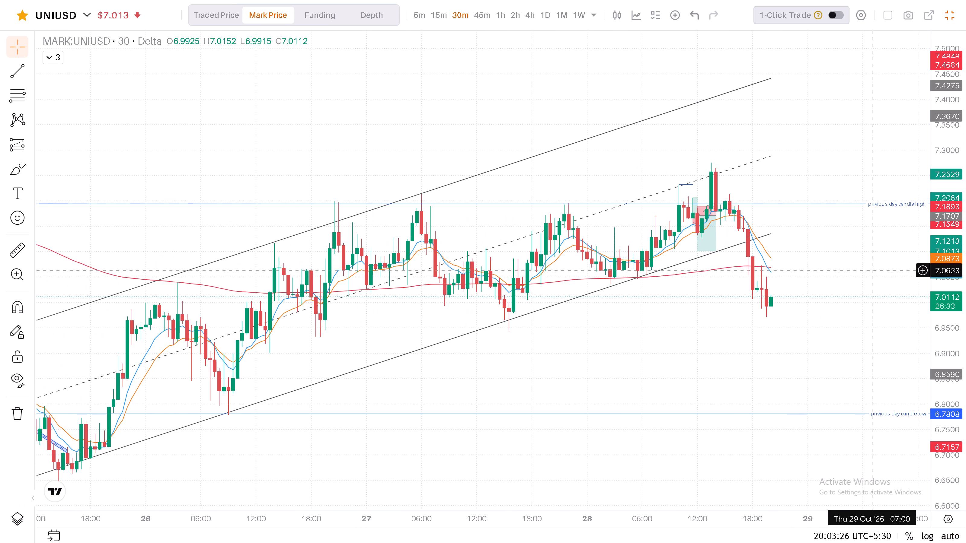
Compare UNIUSD price action across the 1h, 2h and 4h timeframes, ending with the 2h timeframe selected.
{"action": "left_click", "coordinate": [503, 19]}
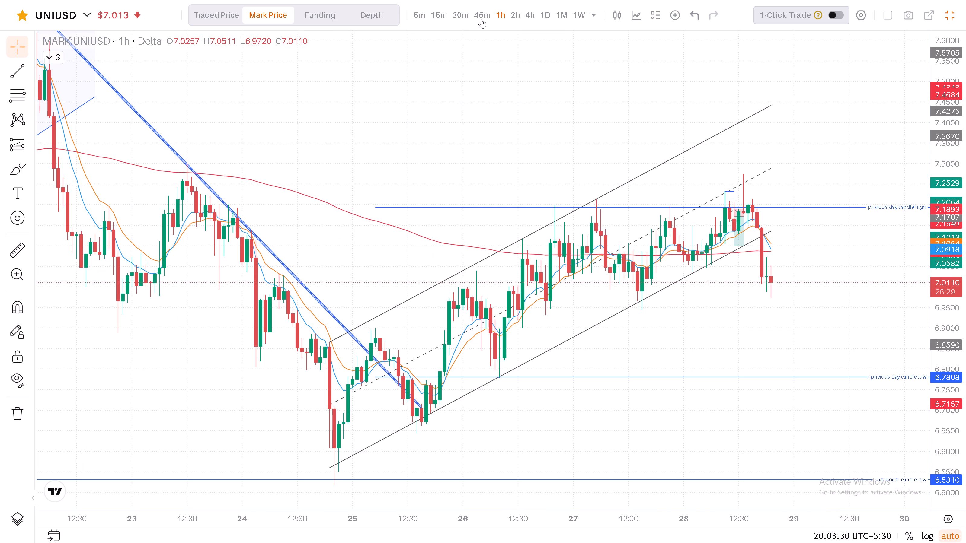
{"action": "left_click", "coordinate": [514, 14]}
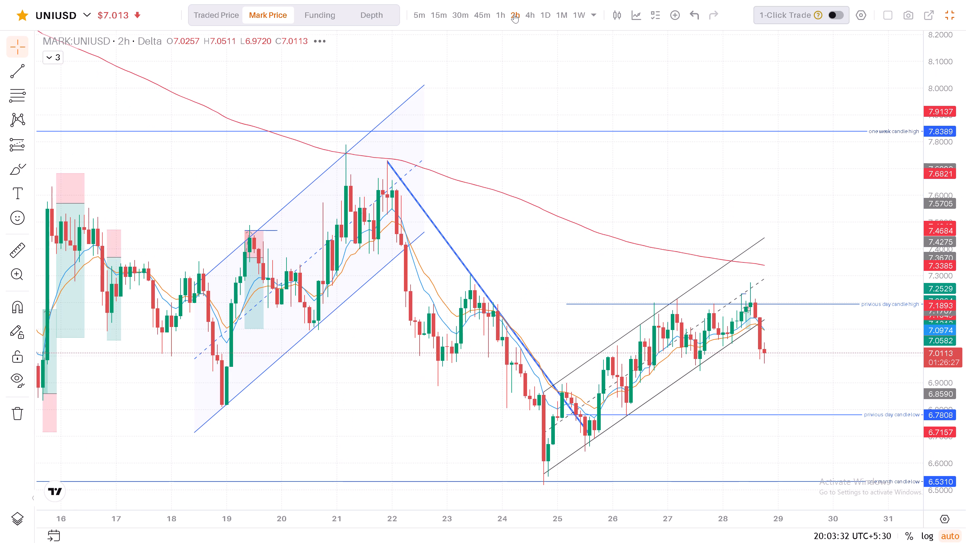
{"action": "double_click", "coordinate": [528, 14]}
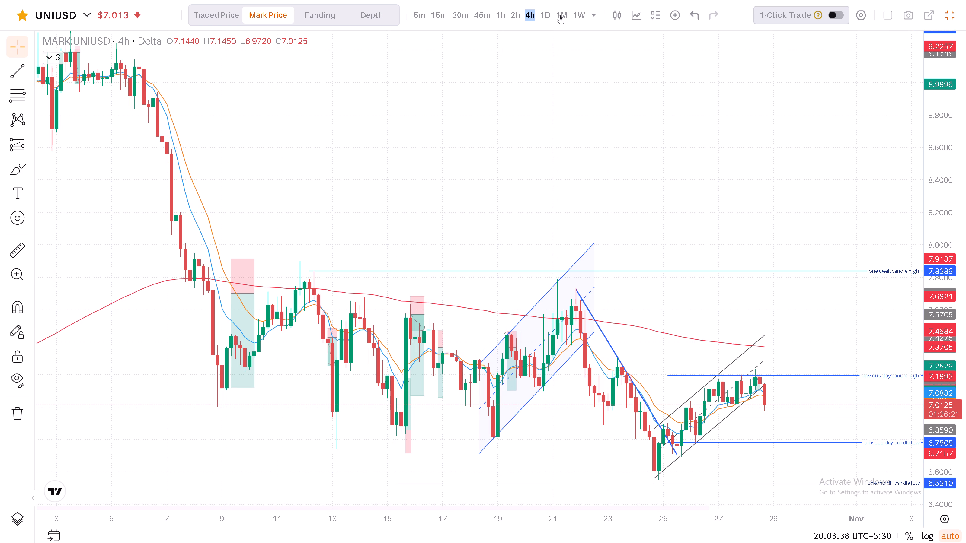
{"action": "left_click", "coordinate": [514, 14]}
{"action": "left_click", "coordinate": [531, 14]}
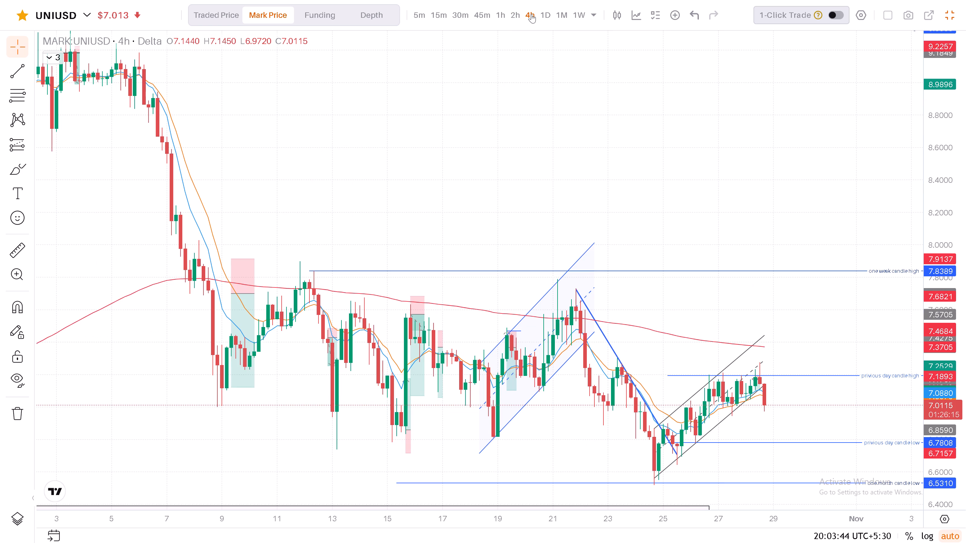
{"action": "left_click", "coordinate": [516, 17]}
Switch the UNIUSD chart to the 1h timeframe and compress its price scale to frame the whole ascending channel.
{"action": "left_click", "coordinate": [500, 17]}
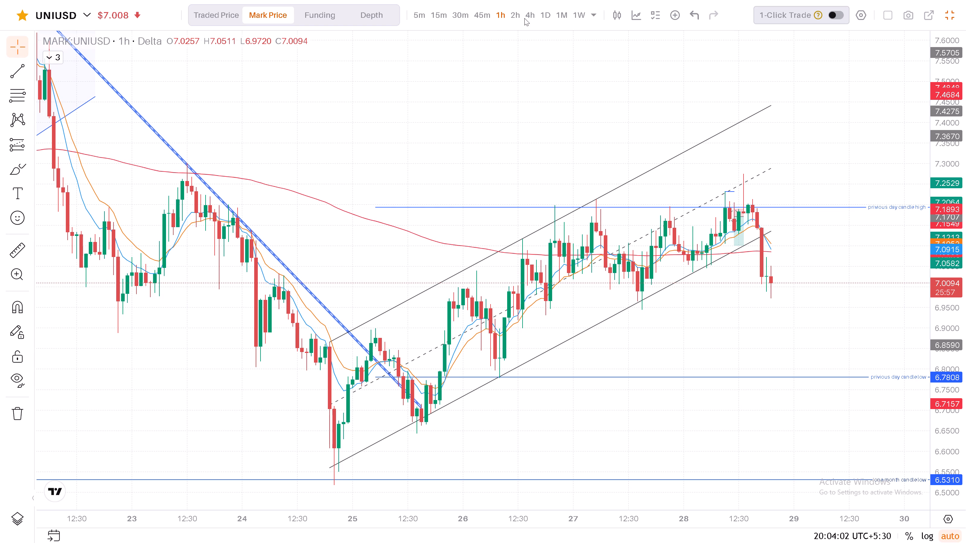
{"action": "left_click_drag", "start_coordinate": [837, 146], "coordinate": [740, 167]}
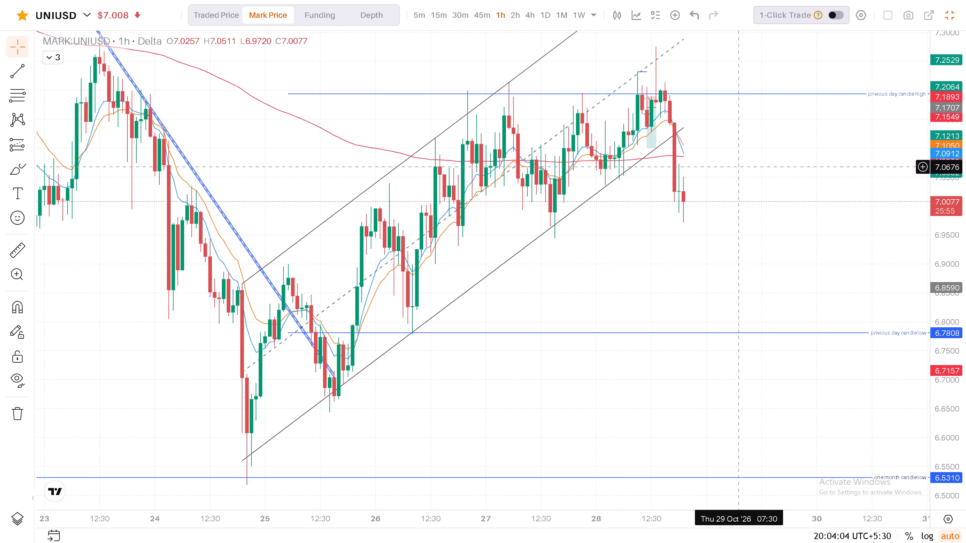
{"action": "left_click_drag", "start_coordinate": [951, 74], "coordinate": [920, 260]}
{"action": "left_click_drag", "start_coordinate": [756, 81], "coordinate": [760, 134]}
{"action": "left_click", "coordinate": [760, 134]}
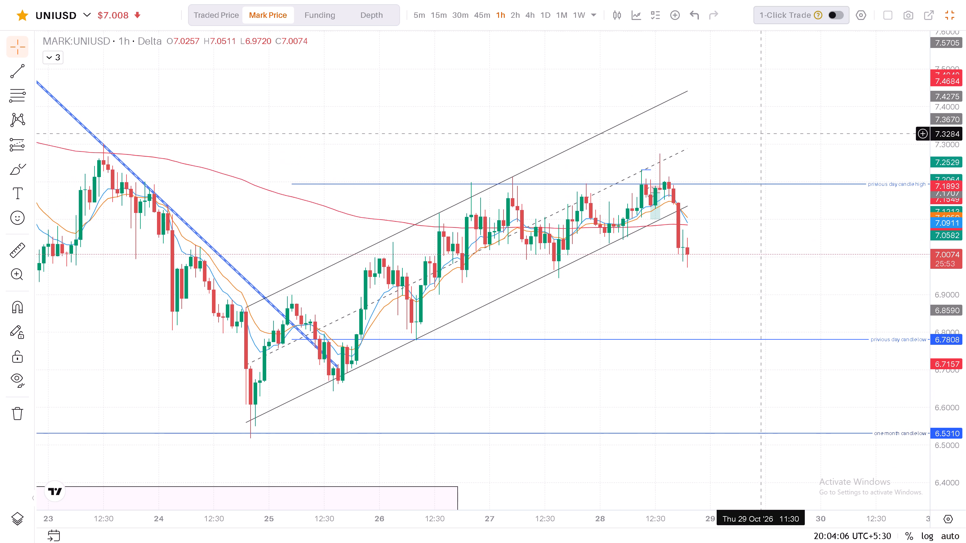
{"action": "left_click_drag", "start_coordinate": [776, 109], "coordinate": [778, 135]}
{"action": "left_click", "coordinate": [778, 135]}
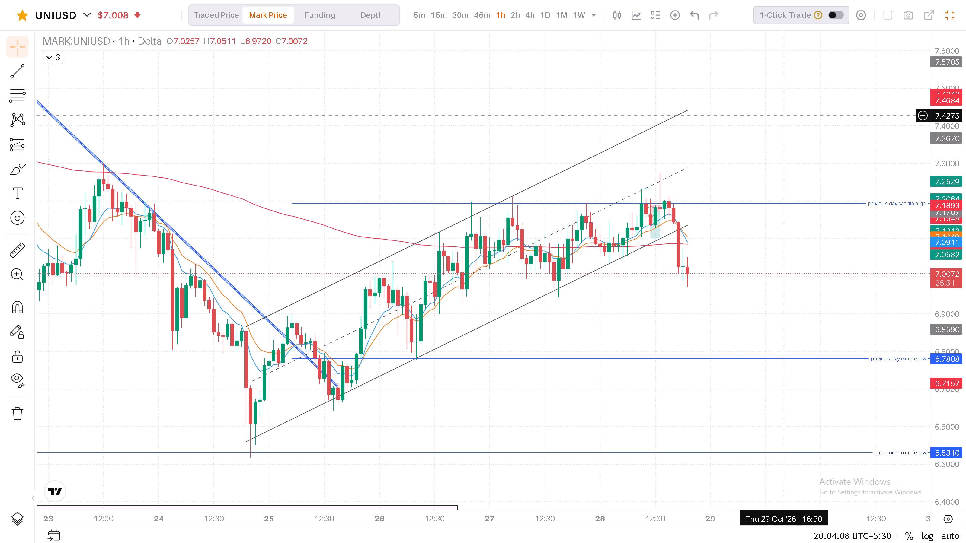
{"action": "left_click_drag", "start_coordinate": [941, 135], "coordinate": [948, 159]}
{"action": "left_click_drag", "start_coordinate": [884, 136], "coordinate": [886, 160]}
{"action": "left_click", "coordinate": [886, 160]}
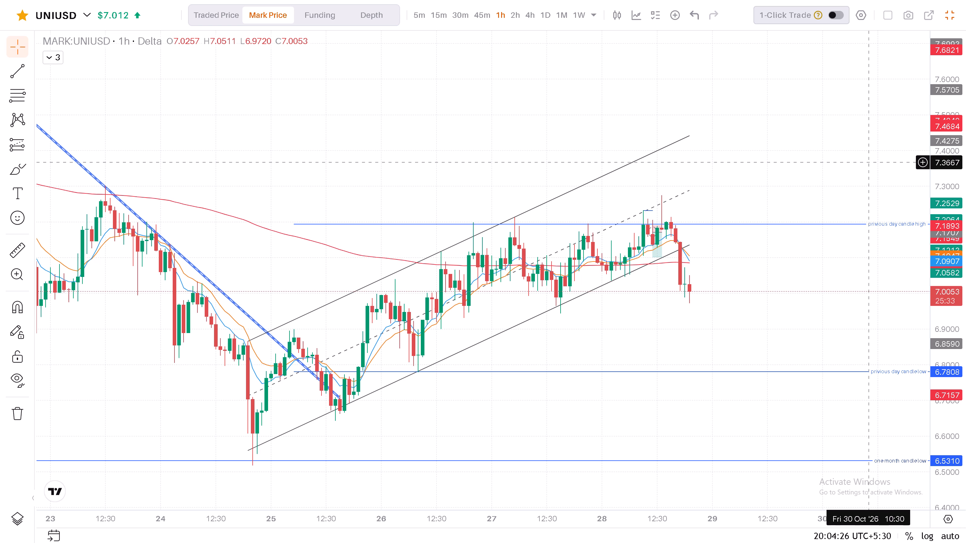
Examine UNIUSD's 1h price action around the ascending channel's lower line and the previous day candle high and low.
{"action": "left_click_drag", "start_coordinate": [860, 162], "coordinate": [863, 136]}
{"action": "left_click", "coordinate": [863, 136]}
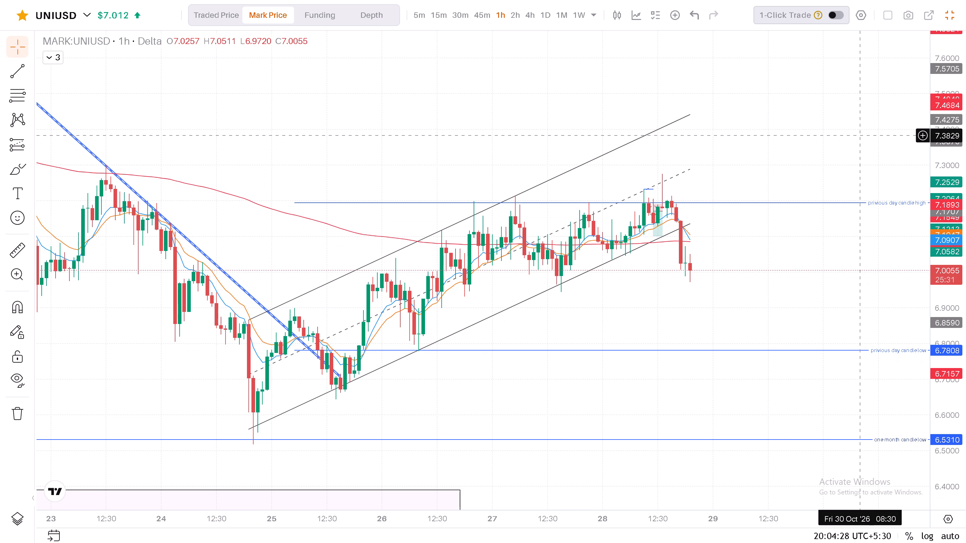
{"action": "left_click_drag", "start_coordinate": [863, 135], "coordinate": [868, 131]}
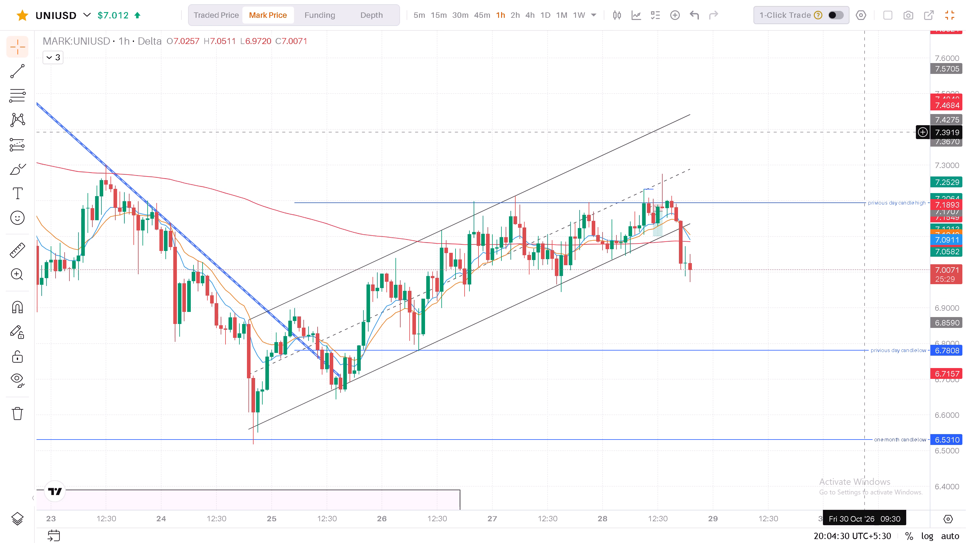
{"action": "left_click_drag", "start_coordinate": [868, 131], "coordinate": [868, 112]}
{"action": "left_click_drag", "start_coordinate": [868, 112], "coordinate": [867, 105]}
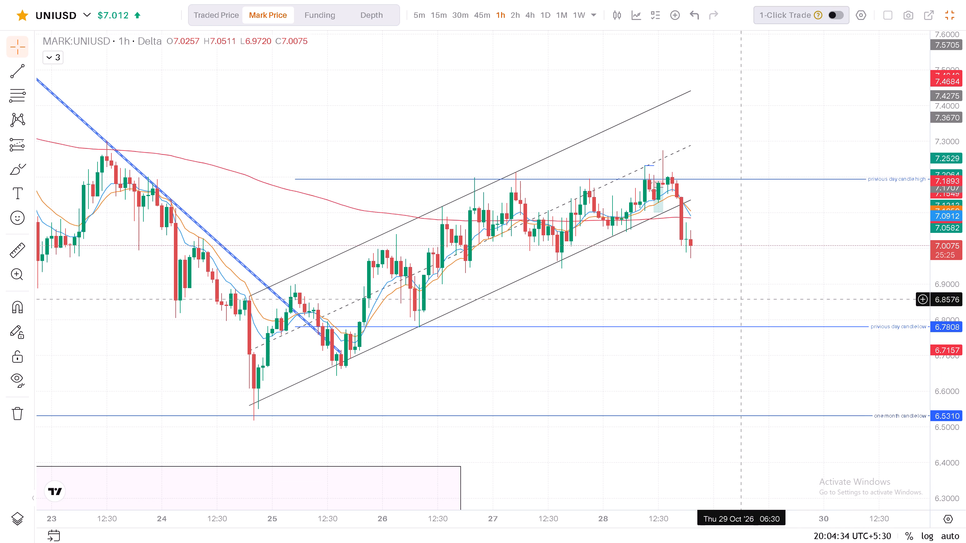
{"action": "left_click_drag", "start_coordinate": [748, 282], "coordinate": [764, 268]}
{"action": "left_click", "coordinate": [764, 268]}
{"action": "left_click", "coordinate": [760, 265]}
{"action": "middle_click", "coordinate": [754, 260]}
{"action": "left_click", "coordinate": [750, 257]}
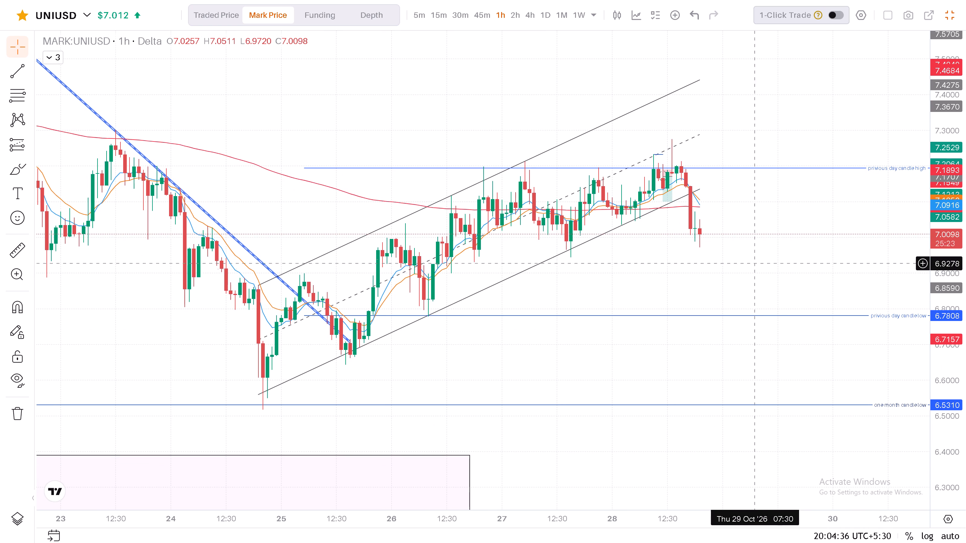
{"action": "left_click_drag", "start_coordinate": [755, 269], "coordinate": [729, 248]}
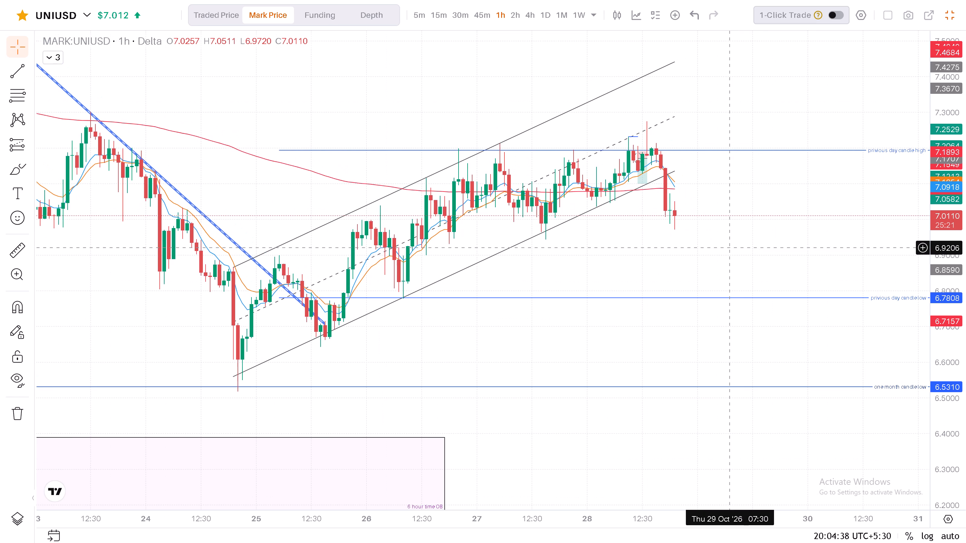
{"action": "left_click_drag", "start_coordinate": [777, 184], "coordinate": [777, 199]}
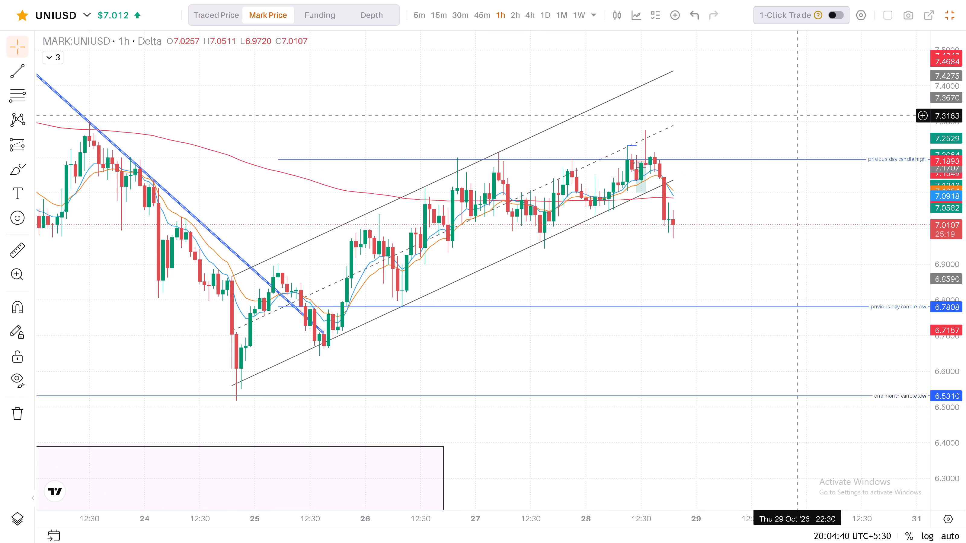
{"action": "left_click_drag", "start_coordinate": [797, 109], "coordinate": [793, 134]}
{"action": "left_click", "coordinate": [793, 134]}
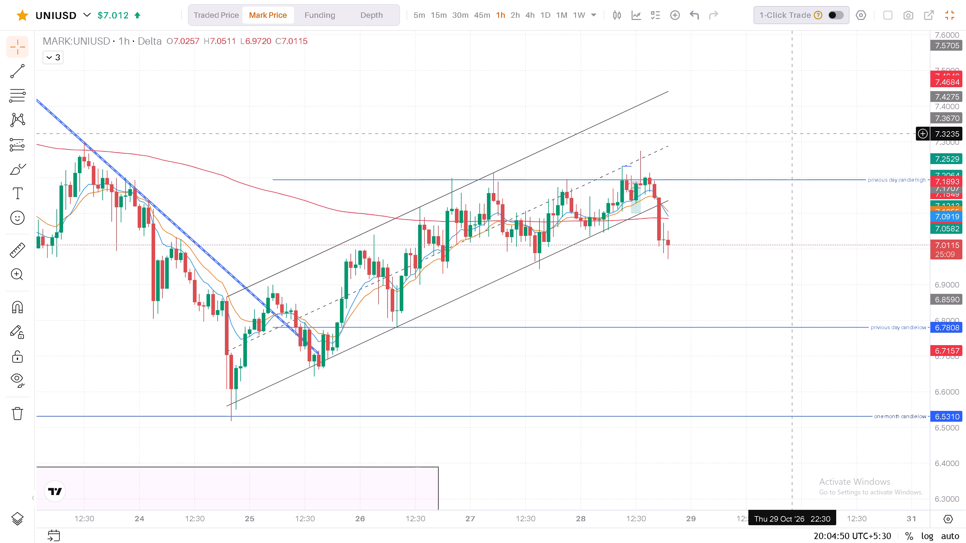
{"action": "left_click_drag", "start_coordinate": [792, 146], "coordinate": [788, 121]}
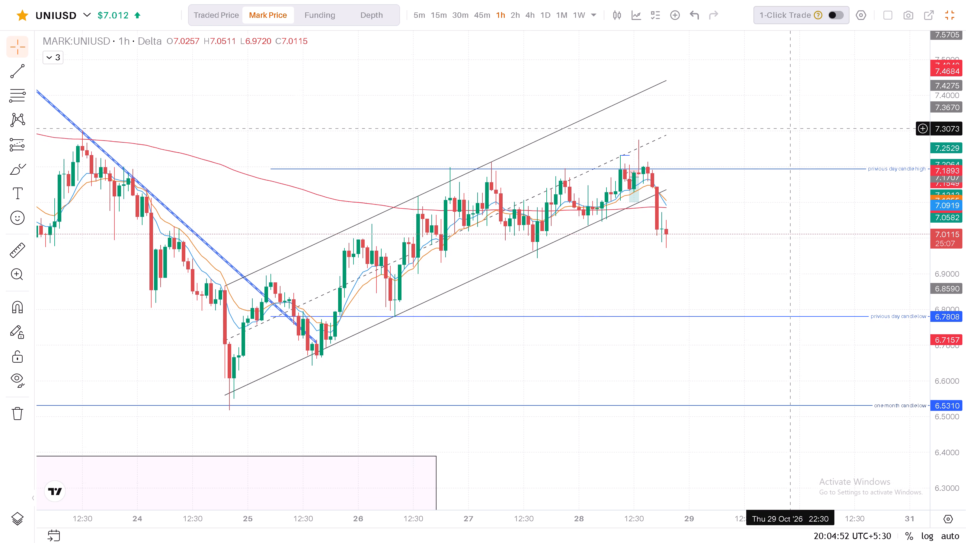
{"action": "left_click_drag", "start_coordinate": [788, 121], "coordinate": [795, 134]}
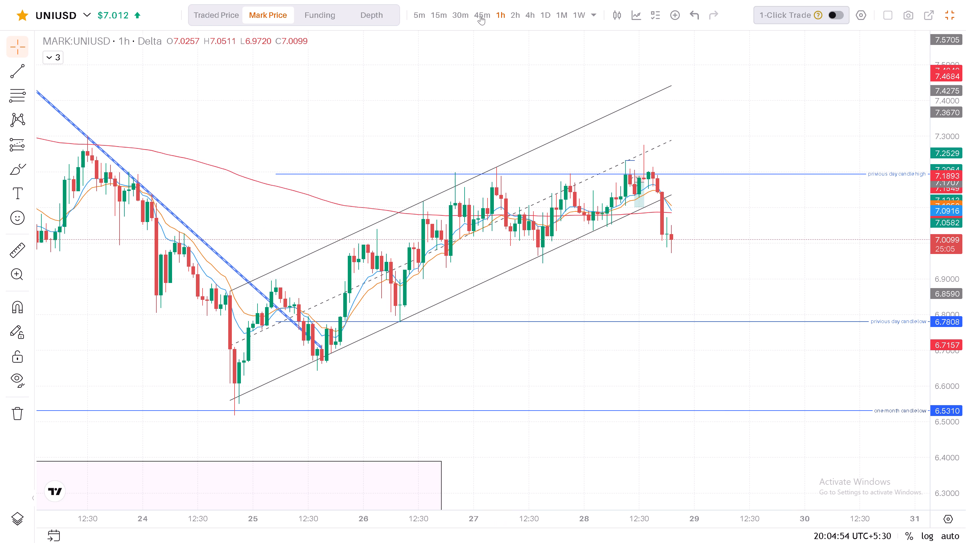
View UNIUSD on the 30m timeframe with the price scale compressed to show both channel lines and the one month candle low.
{"action": "left_click", "coordinate": [459, 14]}
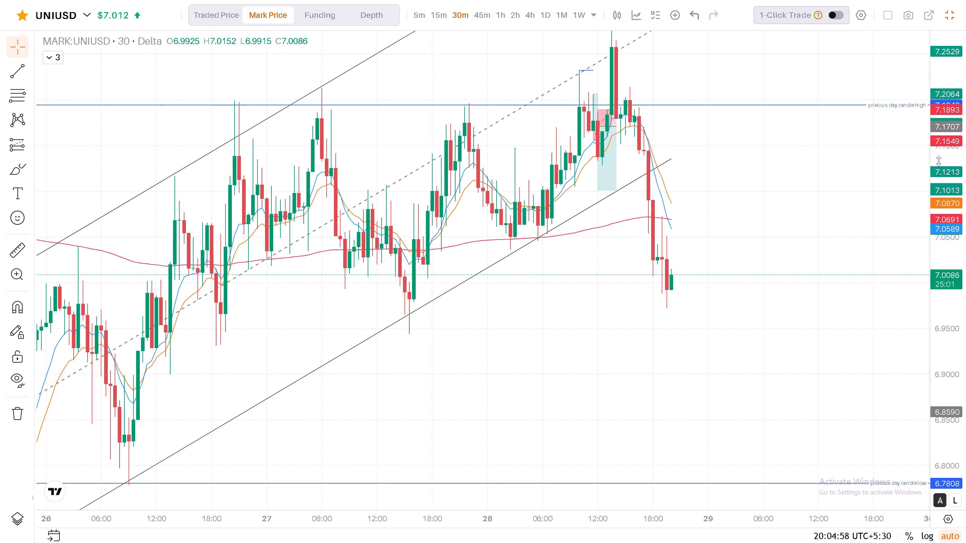
{"action": "left_click_drag", "start_coordinate": [939, 161], "coordinate": [945, 383]}
{"action": "left_click", "coordinate": [945, 383]}
{"action": "left_click_drag", "start_coordinate": [957, 291], "coordinate": [955, 307]}
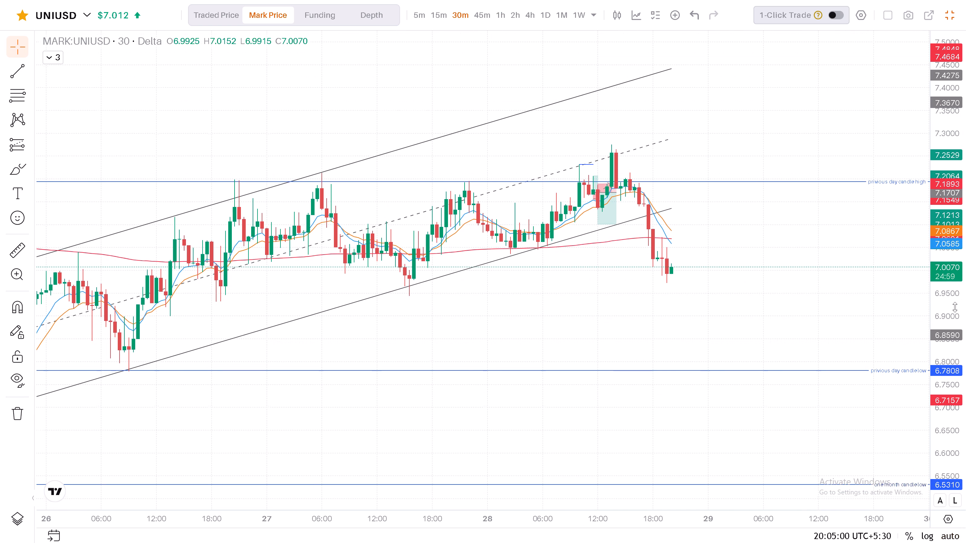
{"action": "left_click_drag", "start_coordinate": [955, 307], "coordinate": [954, 321]}
{"action": "left_click_drag", "start_coordinate": [796, 238], "coordinate": [801, 258]}
Switch UNIUSD to the 15m timeframe and compress the price scale to fit the channel and the previous day candle low.
{"action": "left_click", "coordinate": [438, 13]}
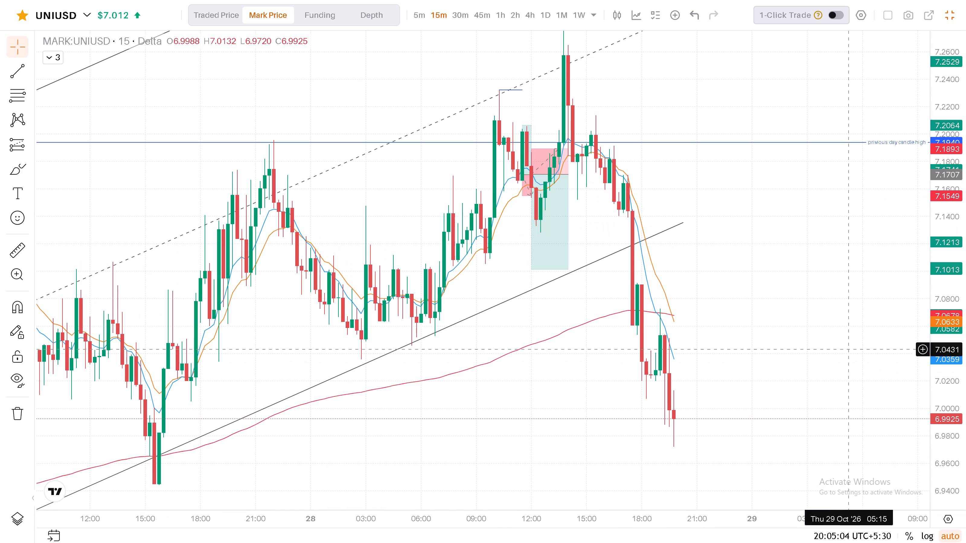
{"action": "left_click_drag", "start_coordinate": [941, 219], "coordinate": [937, 419]}
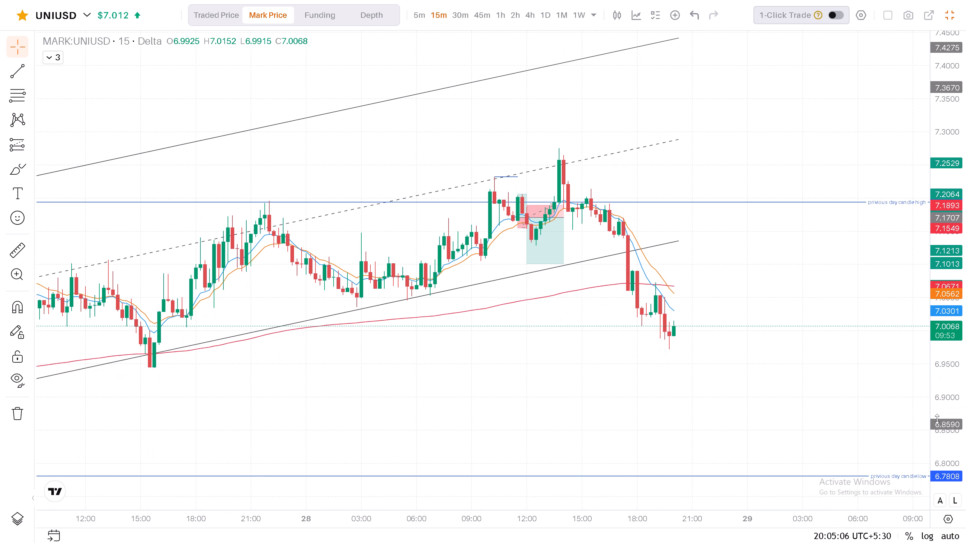
{"action": "left_click_drag", "start_coordinate": [937, 419], "coordinate": [939, 396]}
{"action": "left_click_drag", "start_coordinate": [944, 378], "coordinate": [945, 365]}
{"action": "double_click", "coordinate": [945, 365]}
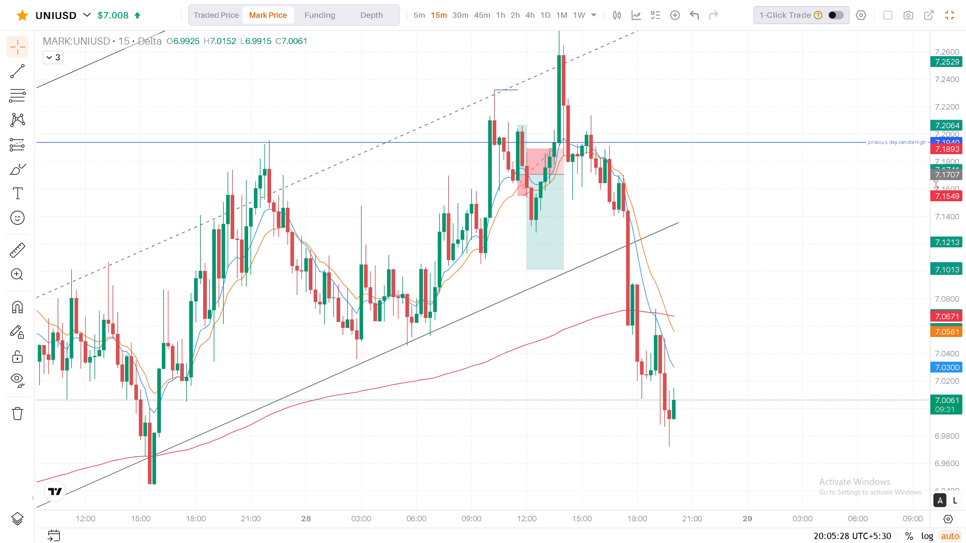
{"action": "left_click_drag", "start_coordinate": [946, 161], "coordinate": [940, 413]}
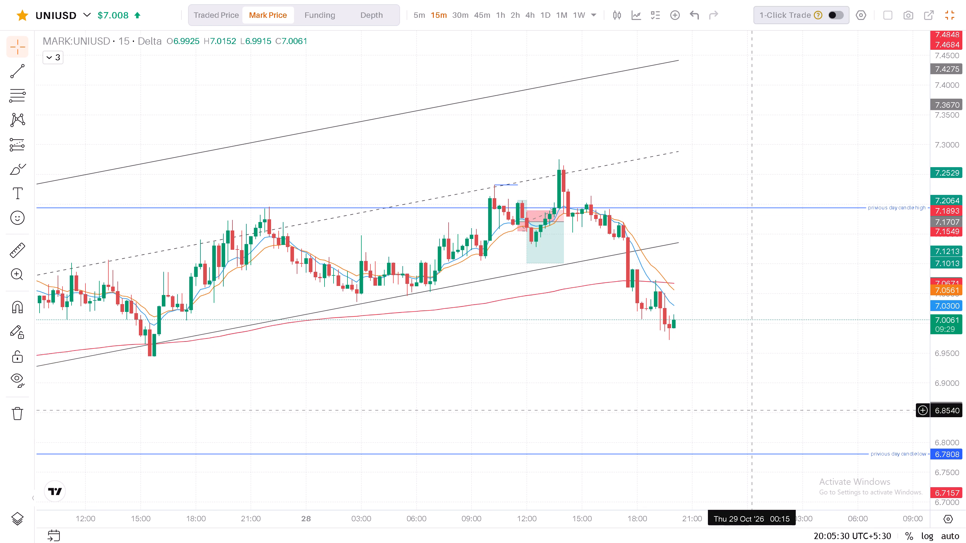
Examine UNIUSD's 15m price action along the ascending channel from 26 October through the most recent candles.
{"action": "left_click_drag", "start_coordinate": [752, 411], "coordinate": [817, 332]}
{"action": "scroll", "coordinate": [814, 342], "scroll_direction": "down", "scroll_amount": 3}
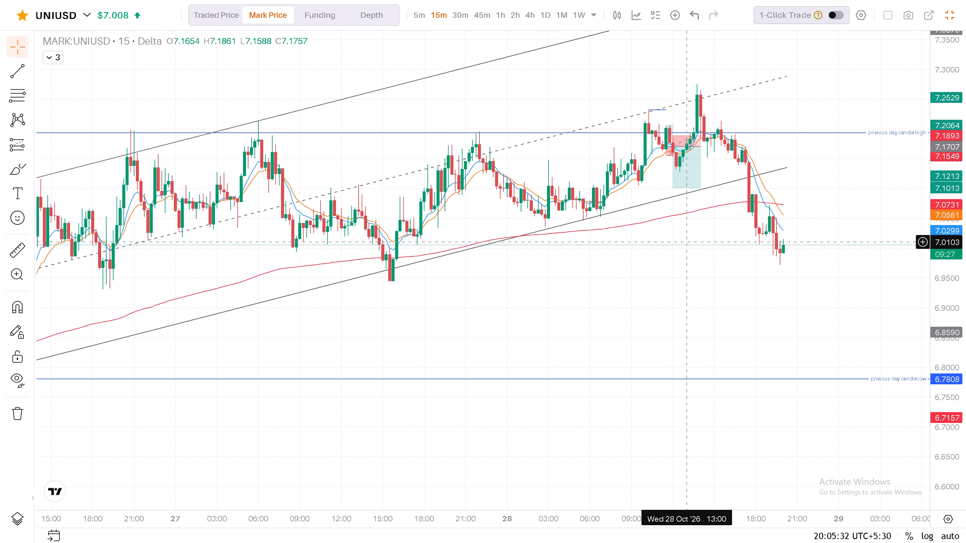
{"action": "scroll", "coordinate": [686, 243], "scroll_direction": "down", "scroll_amount": 3}
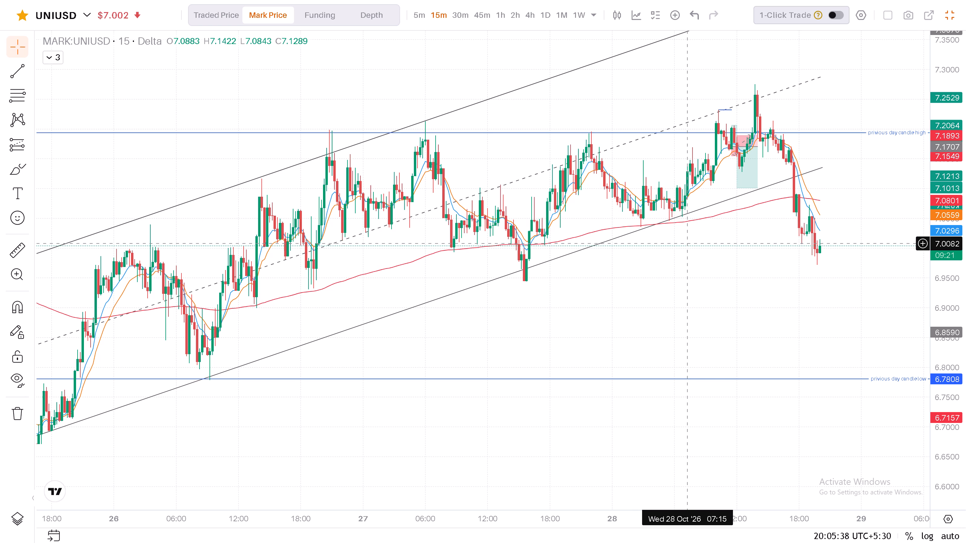
{"action": "scroll", "coordinate": [687, 244], "scroll_direction": "up", "scroll_amount": 6}
{"action": "left_click_drag", "start_coordinate": [830, 230], "coordinate": [797, 266]}
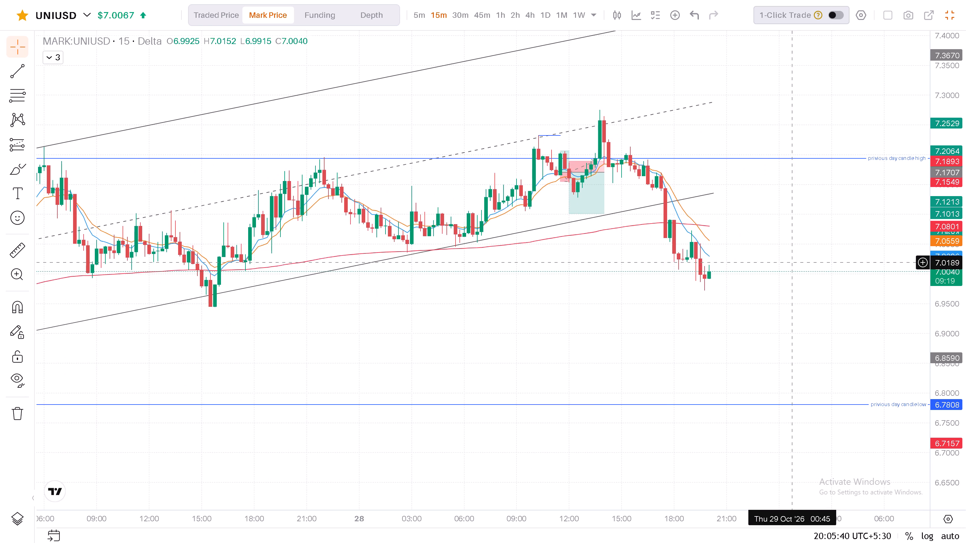
{"action": "scroll", "coordinate": [791, 263], "scroll_direction": "up", "scroll_amount": 3}
{"action": "left_click_drag", "start_coordinate": [776, 207], "coordinate": [788, 229]}
{"action": "scroll", "coordinate": [788, 229], "scroll_direction": "down", "scroll_amount": 1}
{"action": "left_click_drag", "start_coordinate": [788, 227], "coordinate": [855, 198]}
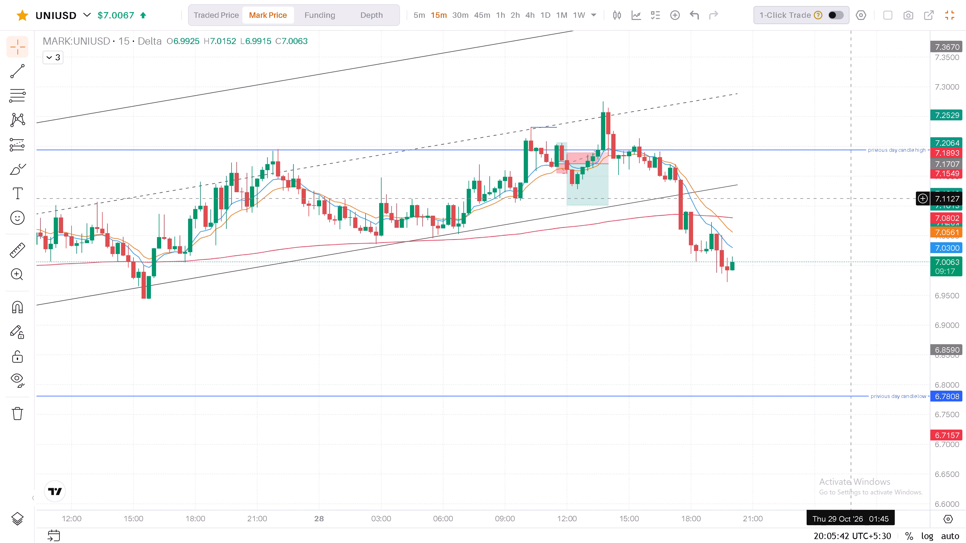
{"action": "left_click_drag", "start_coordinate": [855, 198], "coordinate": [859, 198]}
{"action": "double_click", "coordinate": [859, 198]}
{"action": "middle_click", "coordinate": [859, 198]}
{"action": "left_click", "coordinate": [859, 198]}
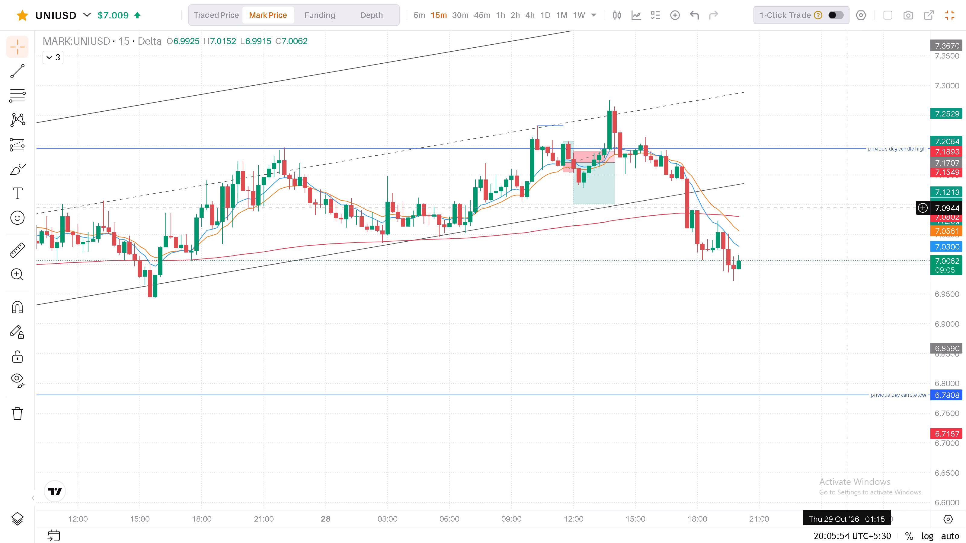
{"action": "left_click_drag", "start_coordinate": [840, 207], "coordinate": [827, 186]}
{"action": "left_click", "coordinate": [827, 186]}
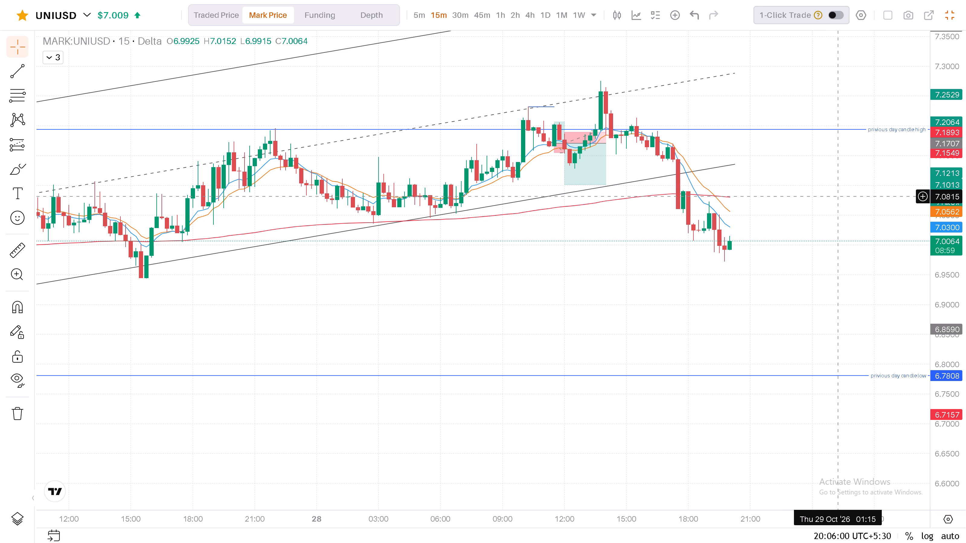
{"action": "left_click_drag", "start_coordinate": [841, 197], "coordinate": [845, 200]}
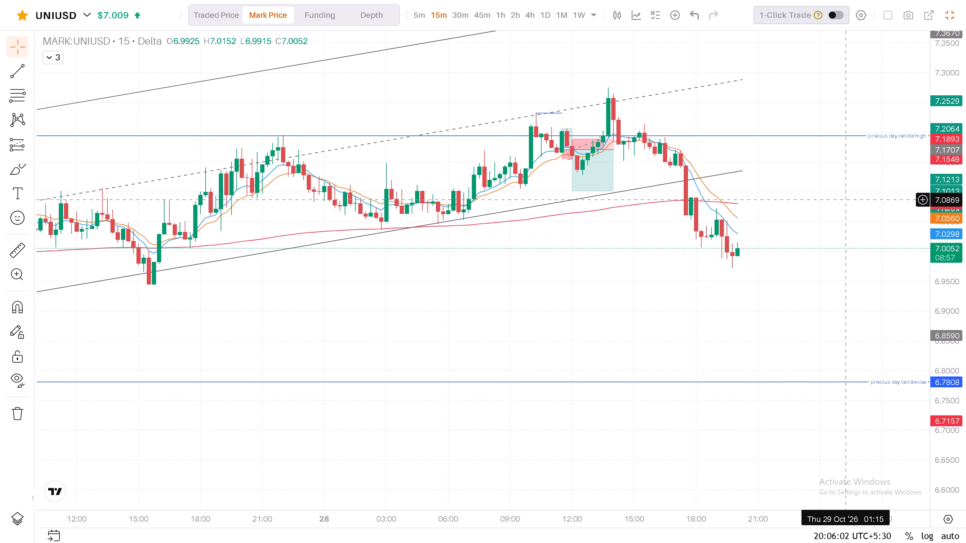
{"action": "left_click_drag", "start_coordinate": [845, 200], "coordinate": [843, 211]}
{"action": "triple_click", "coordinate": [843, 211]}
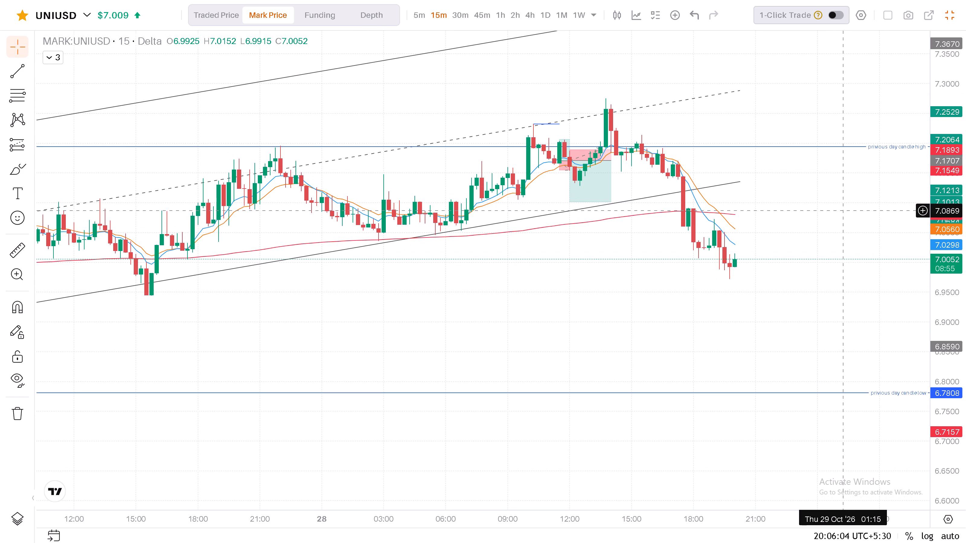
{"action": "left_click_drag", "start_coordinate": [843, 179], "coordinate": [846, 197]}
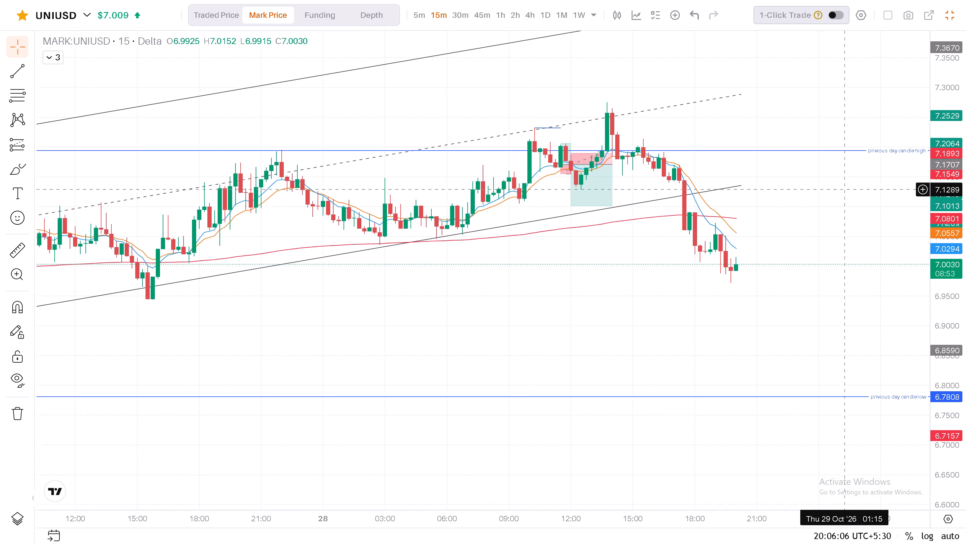
Compare the latest UNIUSD 15m candles with the wider ascending channel and the previous day candle high and low.
{"action": "left_click_drag", "start_coordinate": [846, 197], "coordinate": [865, 271]}
{"action": "scroll", "coordinate": [865, 271], "scroll_direction": "down", "scroll_amount": 5}
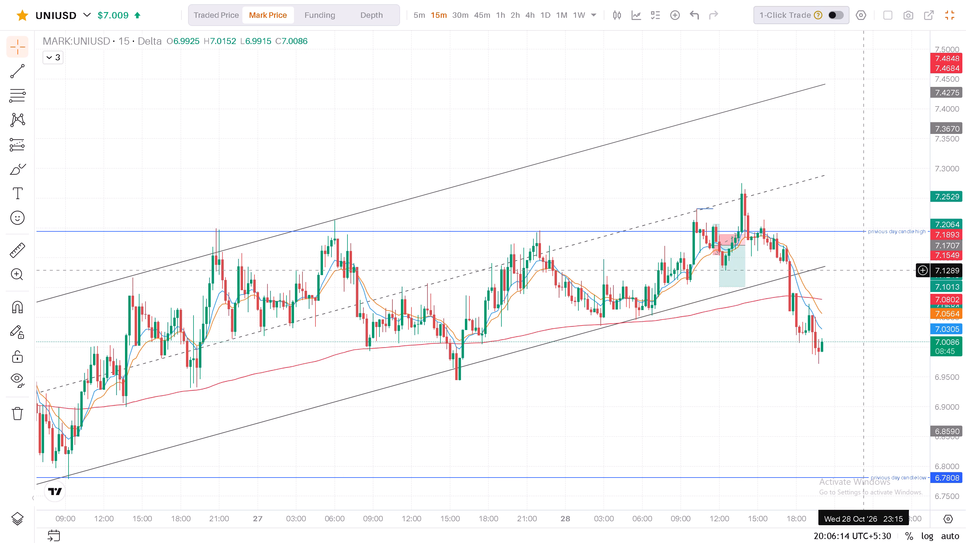
{"action": "scroll", "coordinate": [865, 271], "scroll_direction": "up", "scroll_amount": 4}
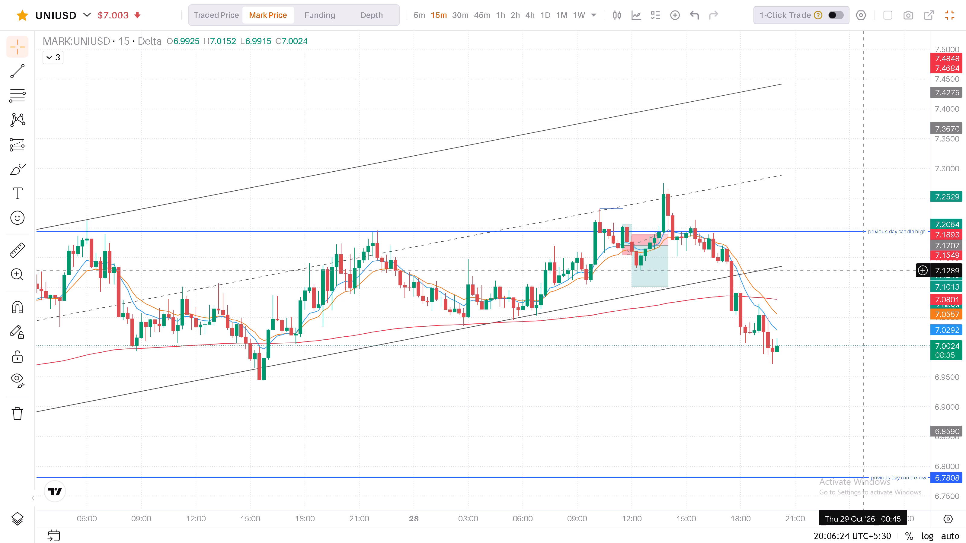
{"action": "left_click_drag", "start_coordinate": [865, 271], "coordinate": [828, 271]}
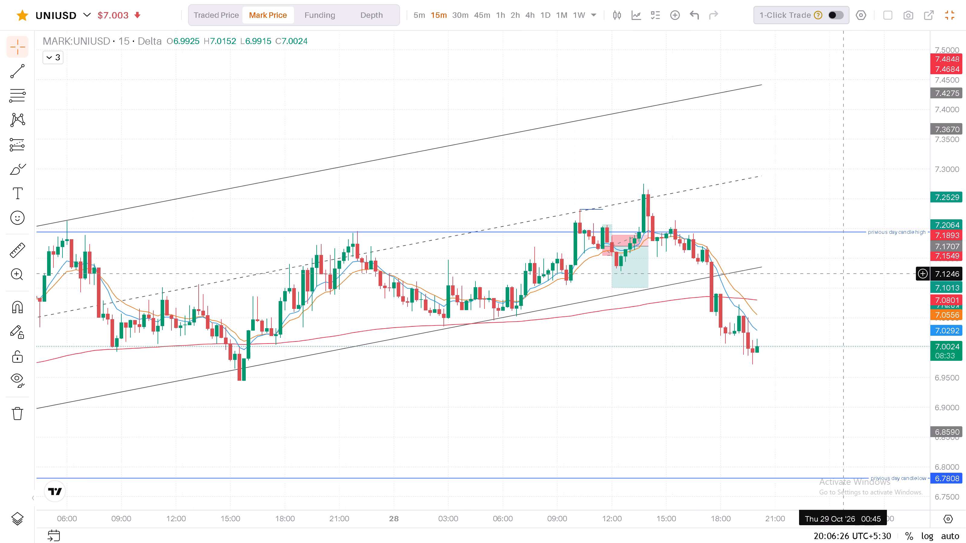
{"action": "left_click_drag", "start_coordinate": [828, 271], "coordinate": [861, 193]}
{"action": "left_click", "coordinate": [861, 193]}
{"action": "scroll", "coordinate": [803, 332], "scroll_direction": "down", "scroll_amount": 3}
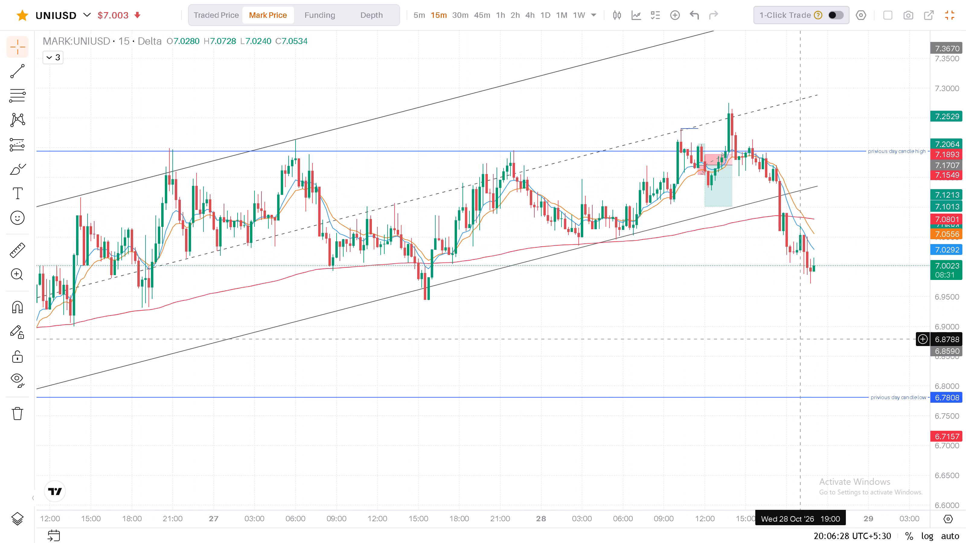
{"action": "scroll", "coordinate": [804, 332], "scroll_direction": "down", "scroll_amount": 3}
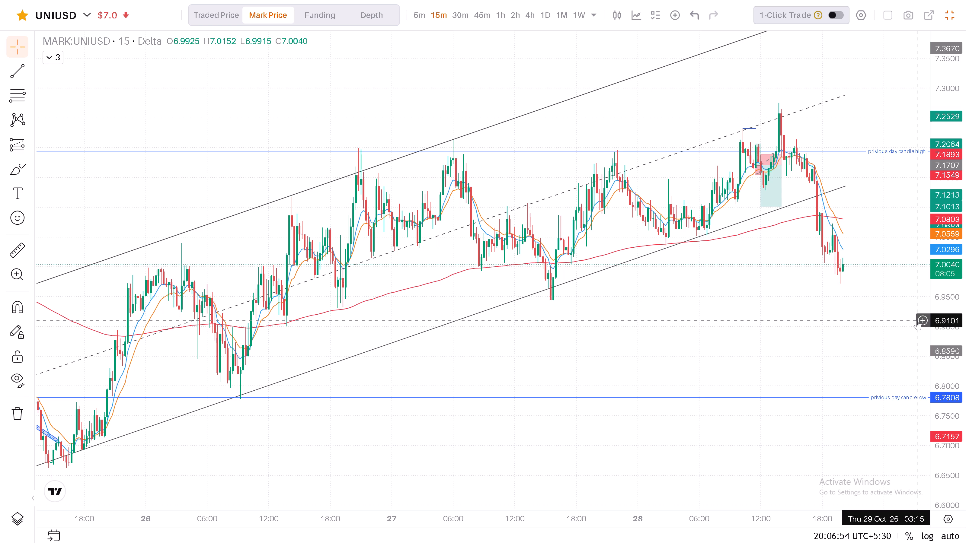
{"action": "scroll", "coordinate": [798, 309], "scroll_direction": "up", "scroll_amount": 2}
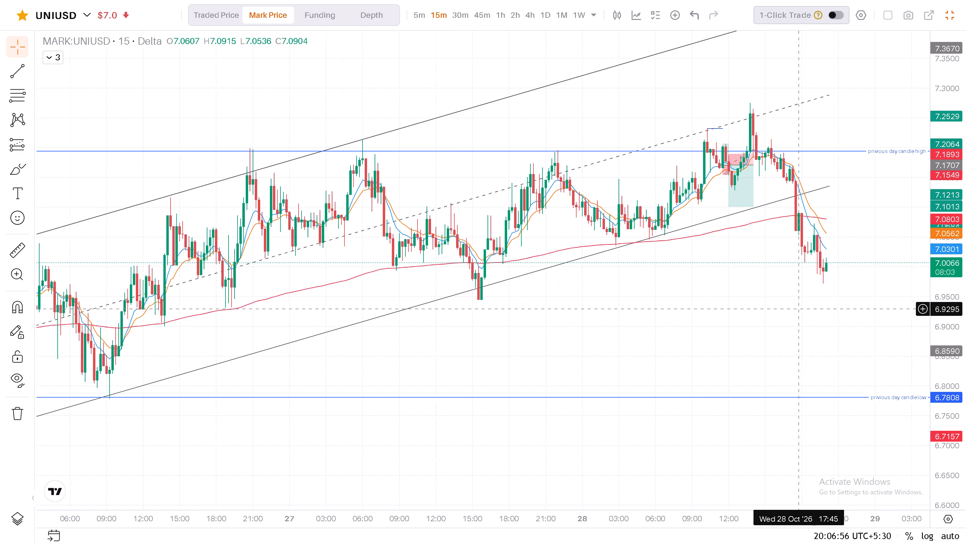
Examine UNIUSD's latest 15m candles below the ascending channel's lower line, relative to the previous day candle high and low.
{"action": "scroll", "coordinate": [798, 309], "scroll_direction": "up", "scroll_amount": 3}
{"action": "left_click_drag", "start_coordinate": [798, 309], "coordinate": [630, 304]}
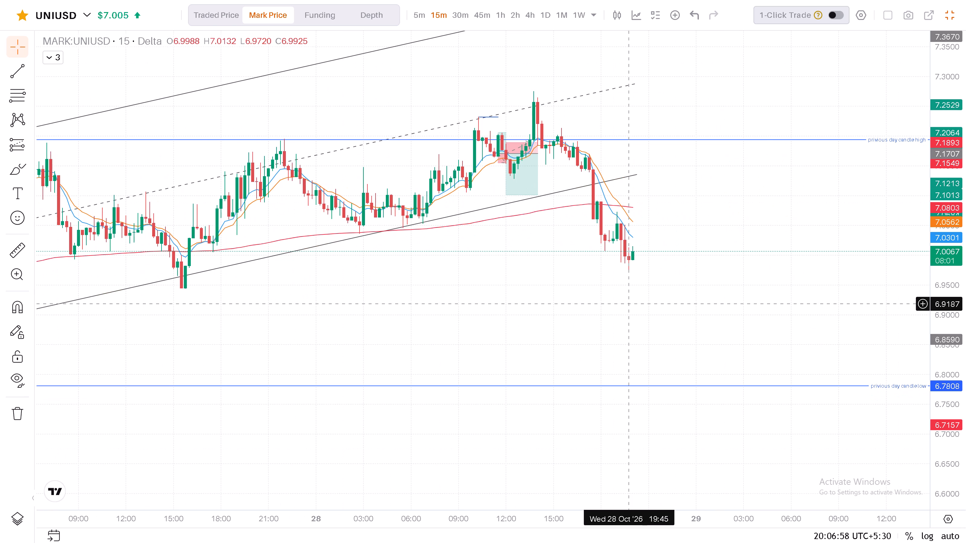
{"action": "left_click_drag", "start_coordinate": [630, 304], "coordinate": [653, 295]}
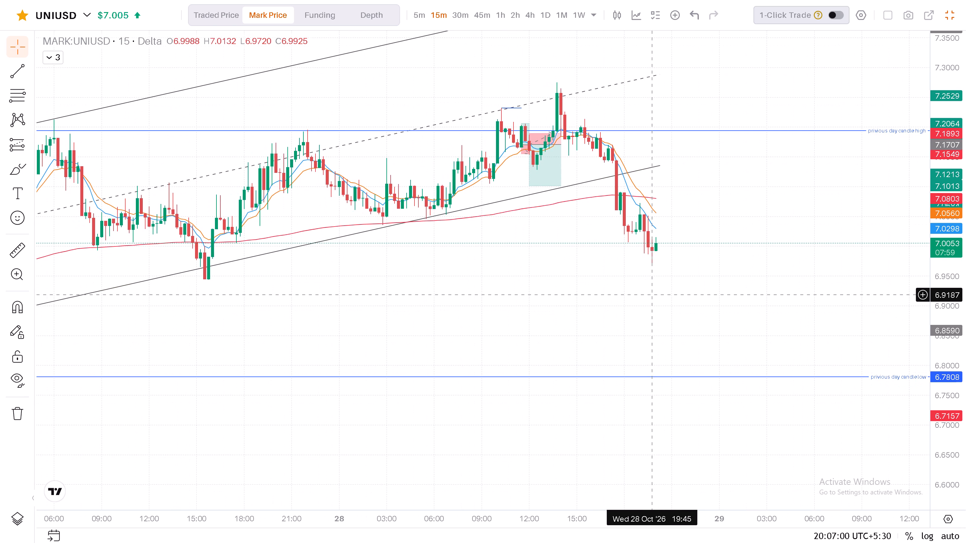
{"action": "left_click_drag", "start_coordinate": [653, 295], "coordinate": [686, 285]}
{"action": "left_click_drag", "start_coordinate": [726, 280], "coordinate": [737, 284]}
{"action": "triple_click", "coordinate": [737, 284]}
{"action": "double_click", "coordinate": [737, 284]}
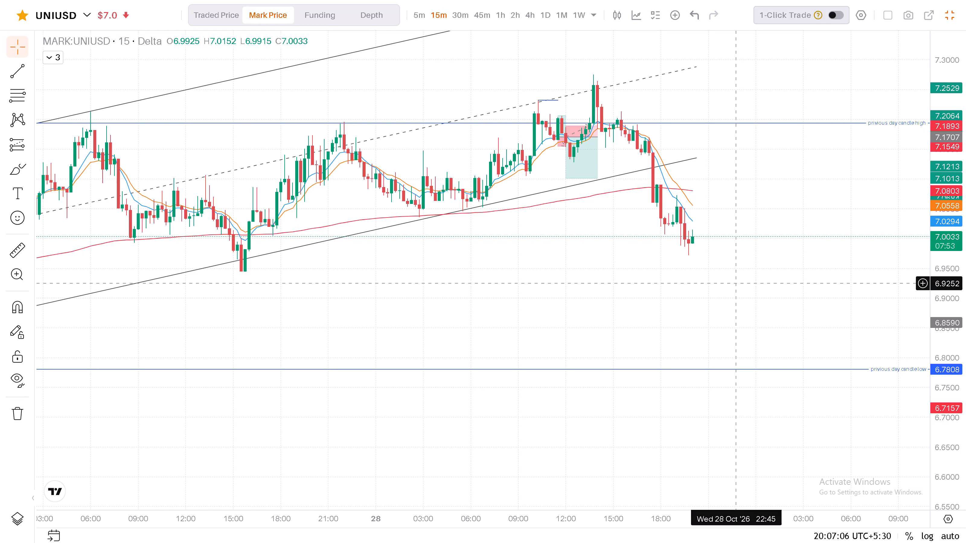
{"action": "left_click_drag", "start_coordinate": [741, 284], "coordinate": [750, 294]}
{"action": "left_click_drag", "start_coordinate": [749, 293], "coordinate": [765, 310]}
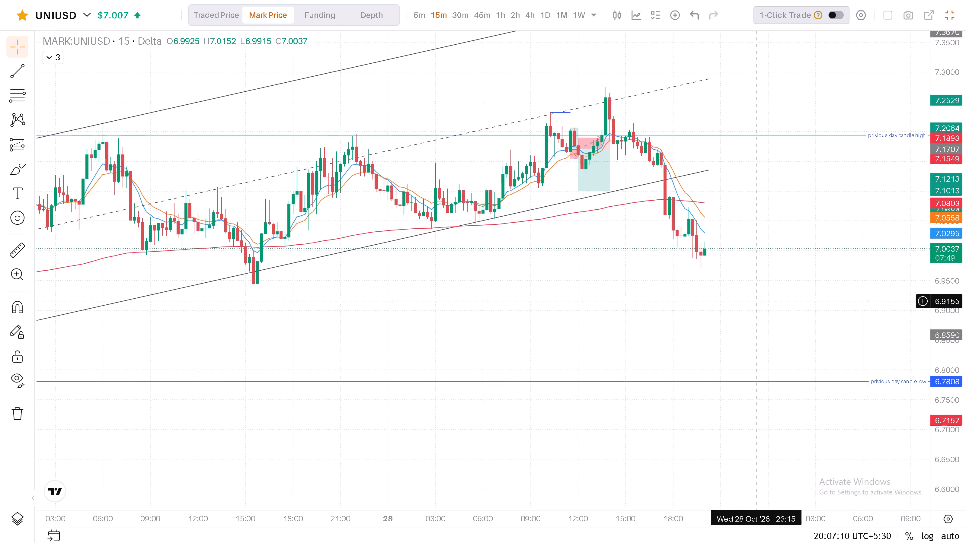
{"action": "left_click_drag", "start_coordinate": [765, 310], "coordinate": [879, 343]}
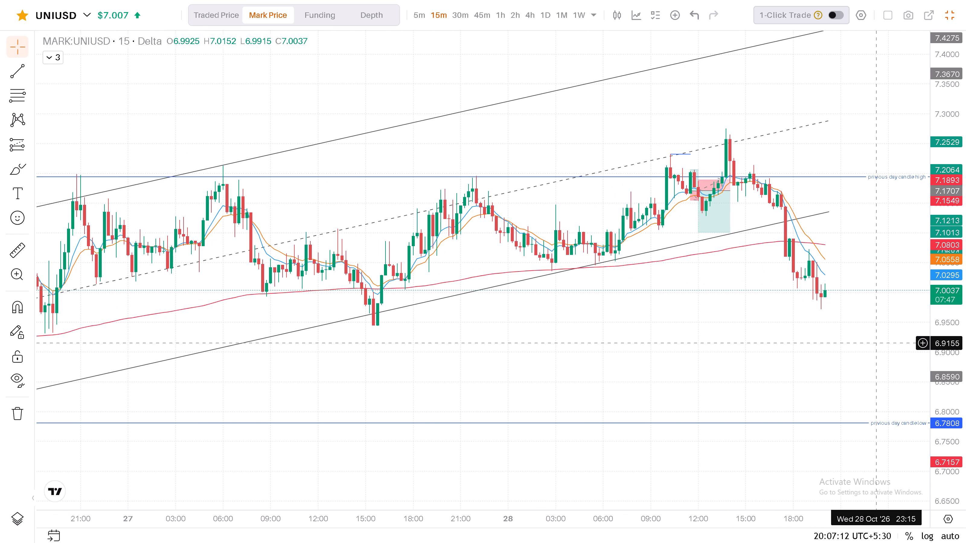
{"action": "scroll", "coordinate": [879, 343], "scroll_direction": "down", "scroll_amount": 3}
{"action": "scroll", "coordinate": [879, 343], "scroll_direction": "up", "scroll_amount": 1}
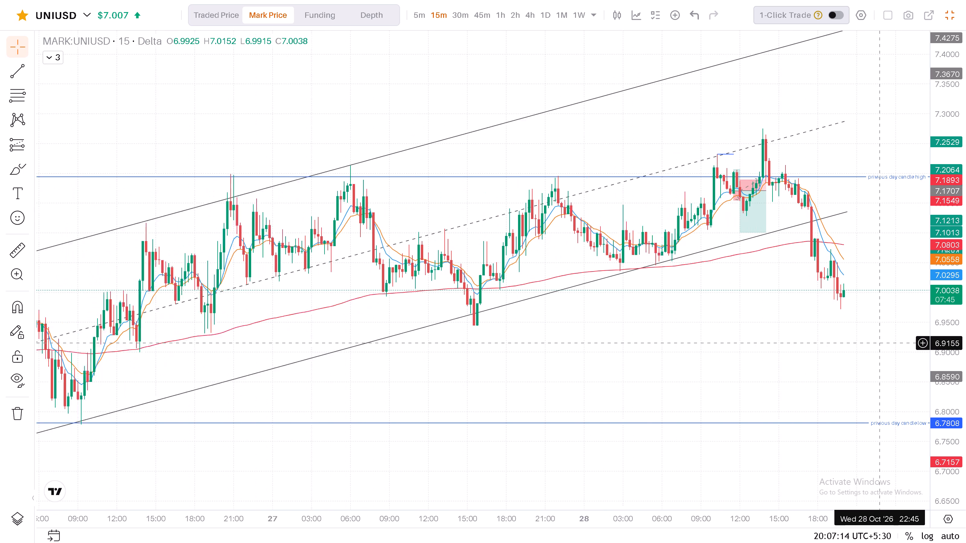
{"action": "scroll", "coordinate": [879, 343], "scroll_direction": "up", "scroll_amount": 1}
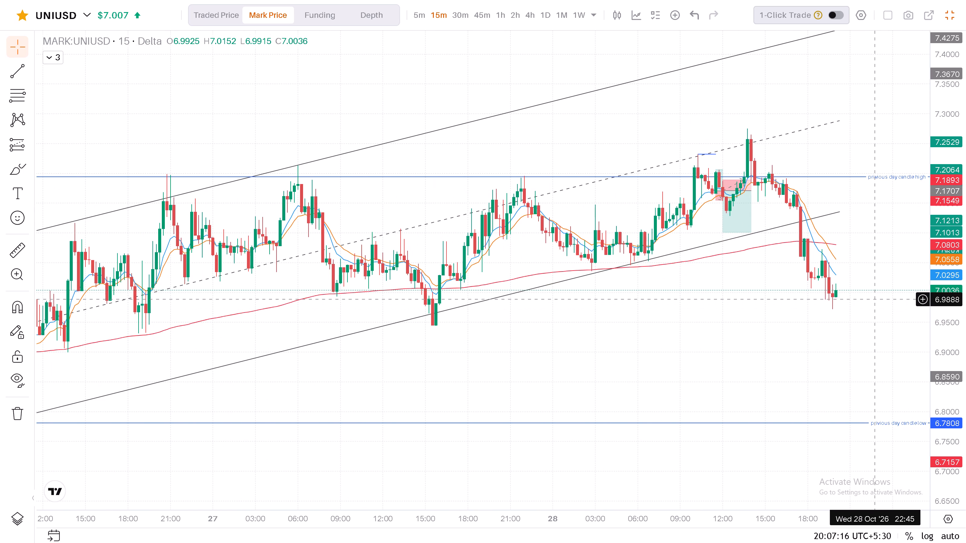
Switch UNIUSD to the 1h timeframe and adjust the price scale to view the ascending channel with the previous day candle levels.
{"action": "left_click", "coordinate": [494, 8]}
{"action": "left_click", "coordinate": [497, 14]}
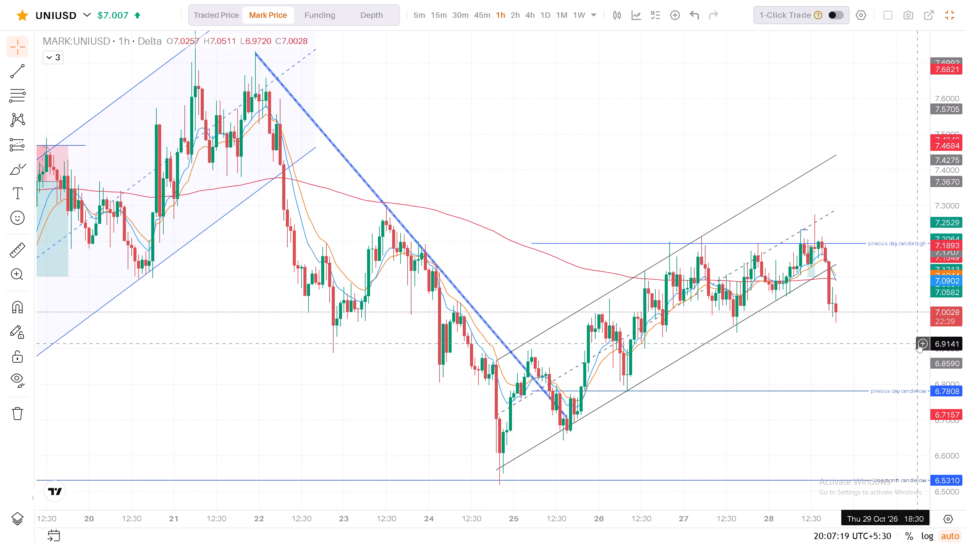
{"action": "left_click_drag", "start_coordinate": [943, 264], "coordinate": [945, 288]}
{"action": "scroll", "coordinate": [878, 307], "scroll_direction": "up", "scroll_amount": 9}
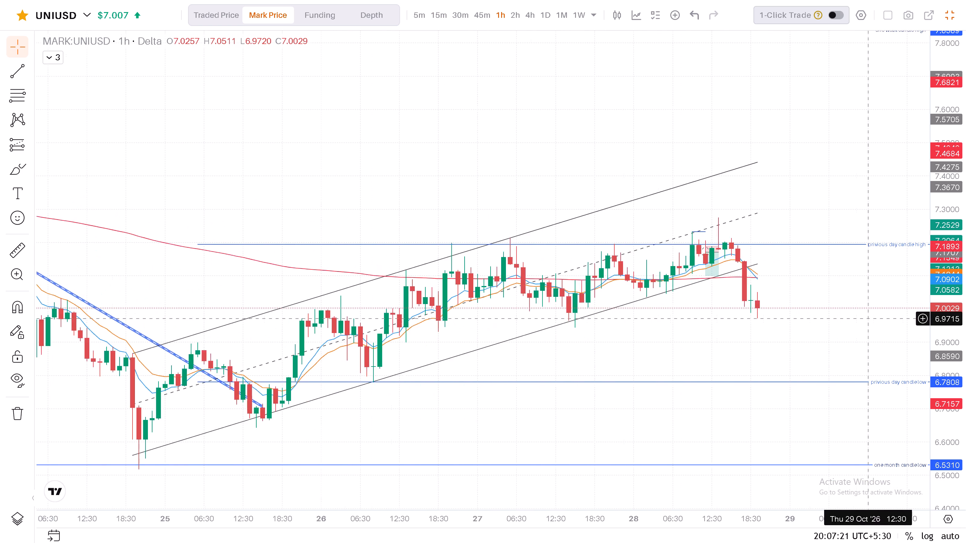
{"action": "left_click_drag", "start_coordinate": [842, 318], "coordinate": [805, 326]}
{"action": "left_click_drag", "start_coordinate": [952, 340], "coordinate": [942, 254]}
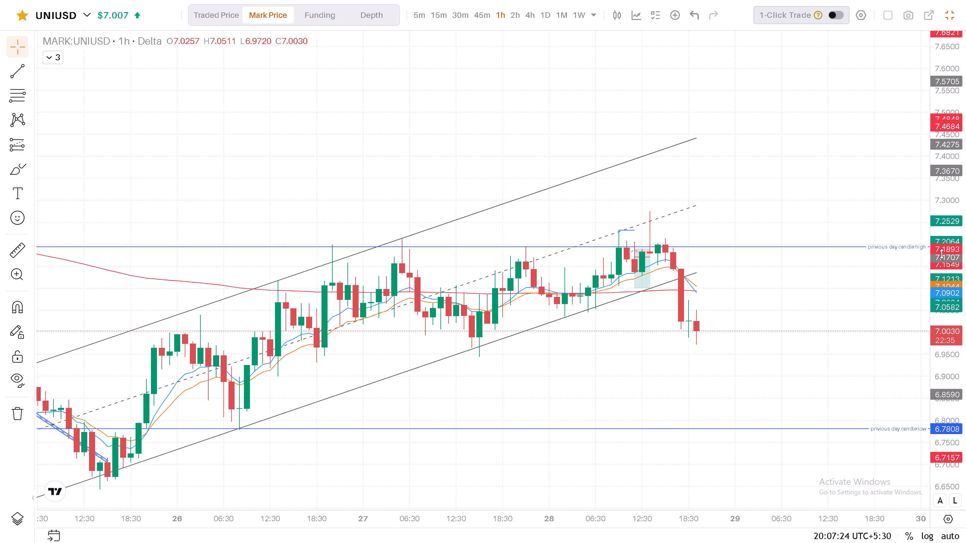
{"action": "left_click_drag", "start_coordinate": [942, 254], "coordinate": [948, 294]}
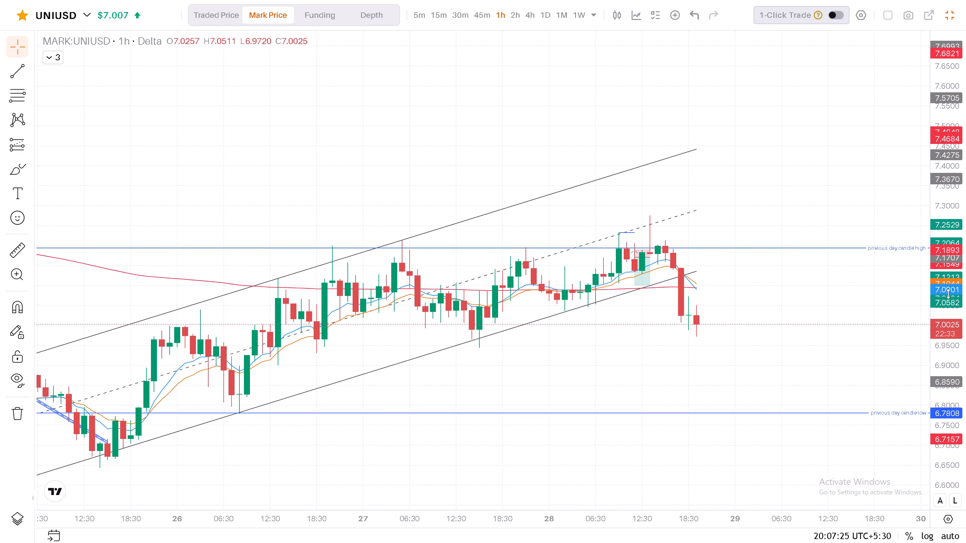
{"action": "left_click_drag", "start_coordinate": [948, 294], "coordinate": [949, 314]}
{"action": "scroll", "coordinate": [839, 328], "scroll_direction": "down", "scroll_amount": 5}
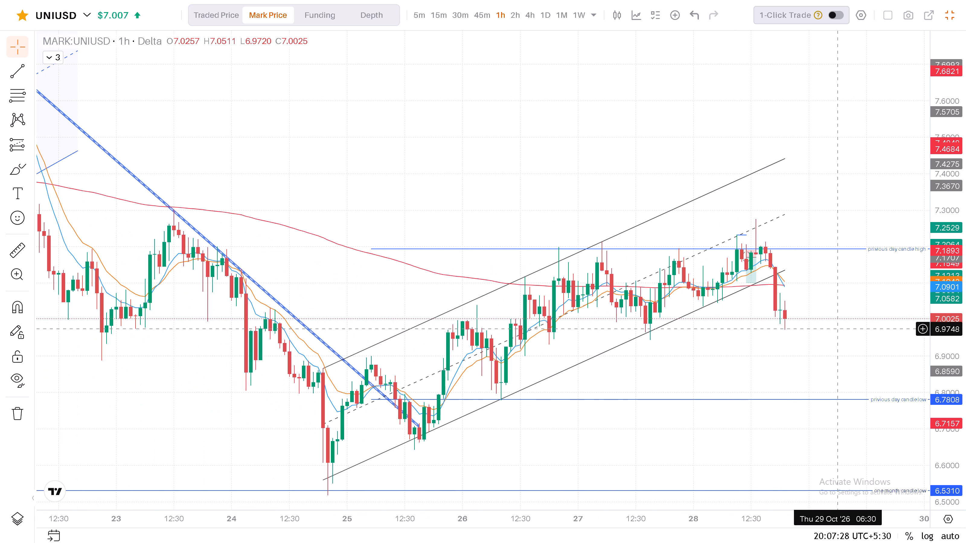
Examine UNIUSD's most recent 1h candles around the ascending channel's lower line and the previous day candle high and low.
{"action": "scroll", "coordinate": [848, 342], "scroll_direction": "up", "scroll_amount": 6}
{"action": "left_click_drag", "start_coordinate": [951, 339], "coordinate": [951, 237]}
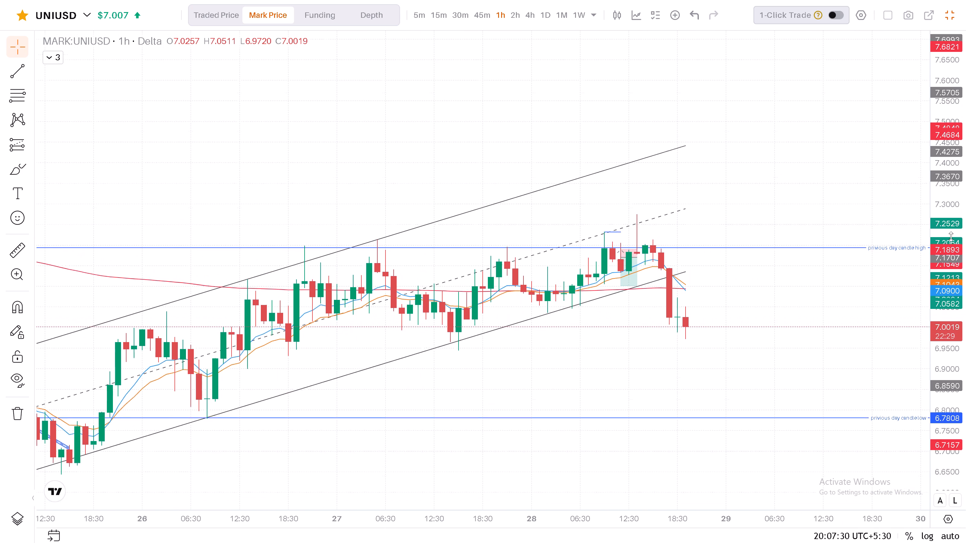
{"action": "left_click_drag", "start_coordinate": [951, 237], "coordinate": [951, 234]}
{"action": "scroll", "coordinate": [873, 299], "scroll_direction": "down", "scroll_amount": 3}
{"action": "scroll", "coordinate": [873, 299], "scroll_direction": "up", "scroll_amount": 2}
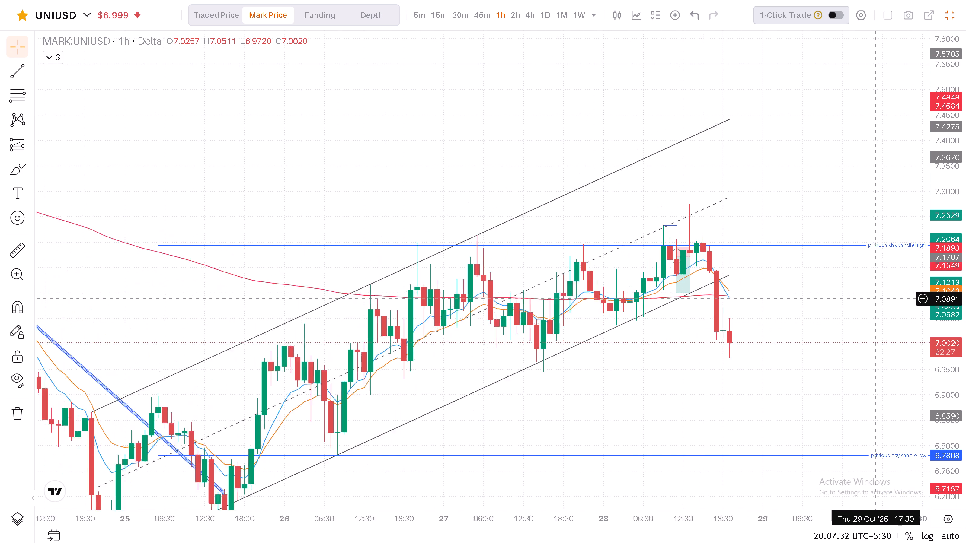
{"action": "scroll", "coordinate": [873, 299], "scroll_direction": "up", "scroll_amount": 2}
{"action": "left_click_drag", "start_coordinate": [857, 283], "coordinate": [842, 294]}
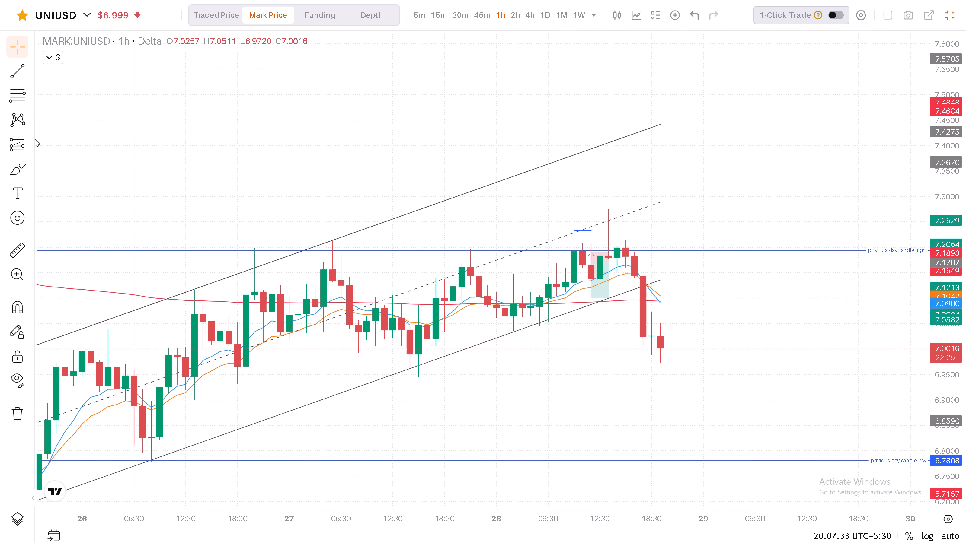
Place a short position just after the latest 1h candle, with entry about 7.1358 at the channel's lower line and stop about 7.2115.
{"action": "left_click", "coordinate": [30, 146]}
{"action": "left_click", "coordinate": [78, 178]}
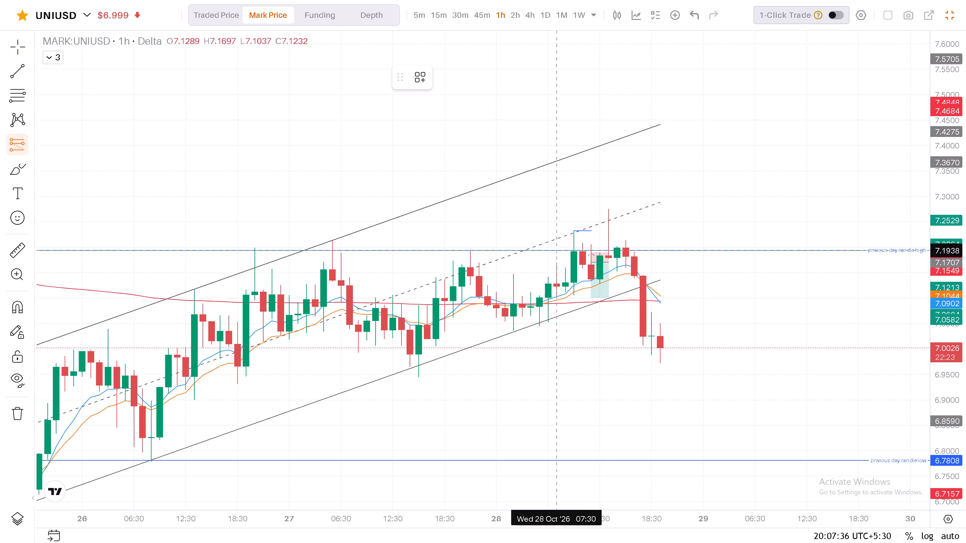
{"action": "left_click", "coordinate": [671, 281]}
{"action": "left_click_drag", "start_coordinate": [671, 224], "coordinate": [671, 246]}
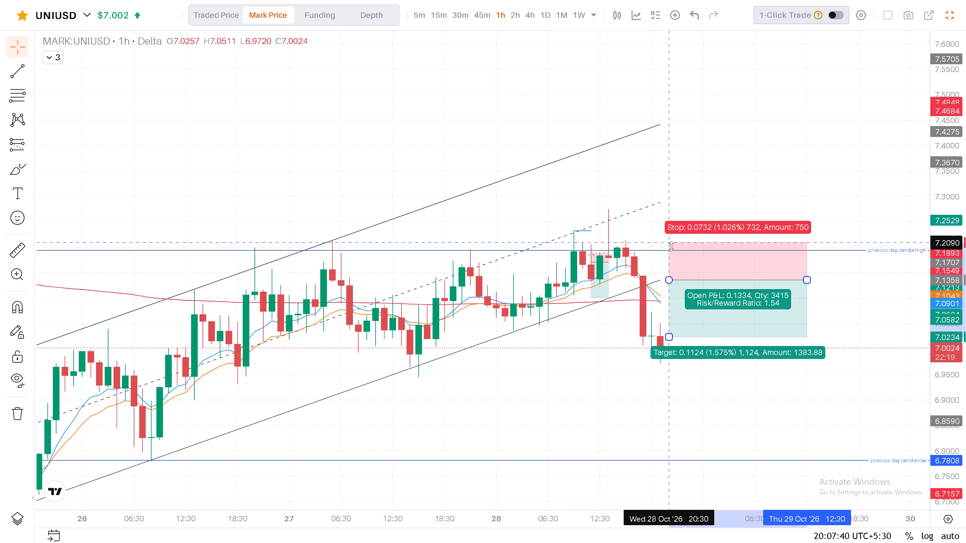
{"action": "left_click_drag", "start_coordinate": [671, 246], "coordinate": [669, 242]}
{"action": "middle_click", "coordinate": [669, 242]}
{"action": "left_click_drag", "start_coordinate": [669, 242], "coordinate": [668, 238]}
Shorten the new short position so it ends at about 02:30 on 29 October.
{"action": "left_click_drag", "start_coordinate": [807, 280], "coordinate": [715, 285]}
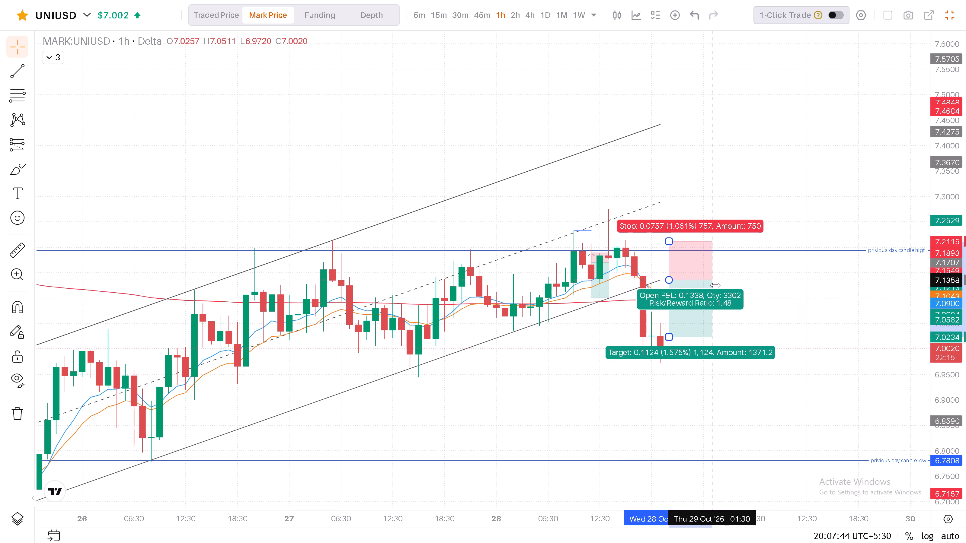
{"action": "left_click_drag", "start_coordinate": [715, 285], "coordinate": [721, 286]}
{"action": "left_click", "coordinate": [770, 313]}
{"action": "left_click_drag", "start_coordinate": [788, 314], "coordinate": [779, 265]}
{"action": "left_click", "coordinate": [779, 265]}
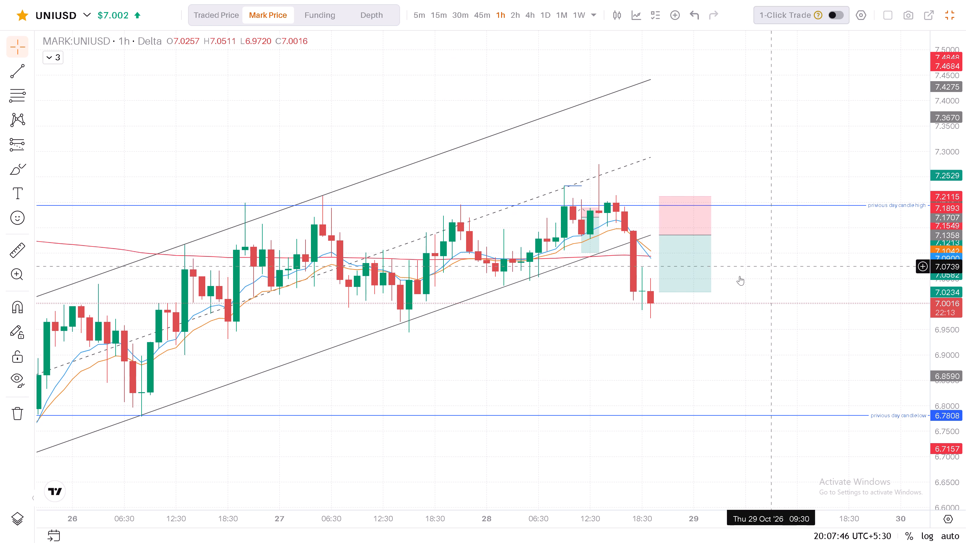
Lower the new short position's target to about 6.9477, for a risk/reward ratio of about 2.48.
{"action": "left_click_drag", "start_coordinate": [661, 291], "coordinate": [661, 330]}
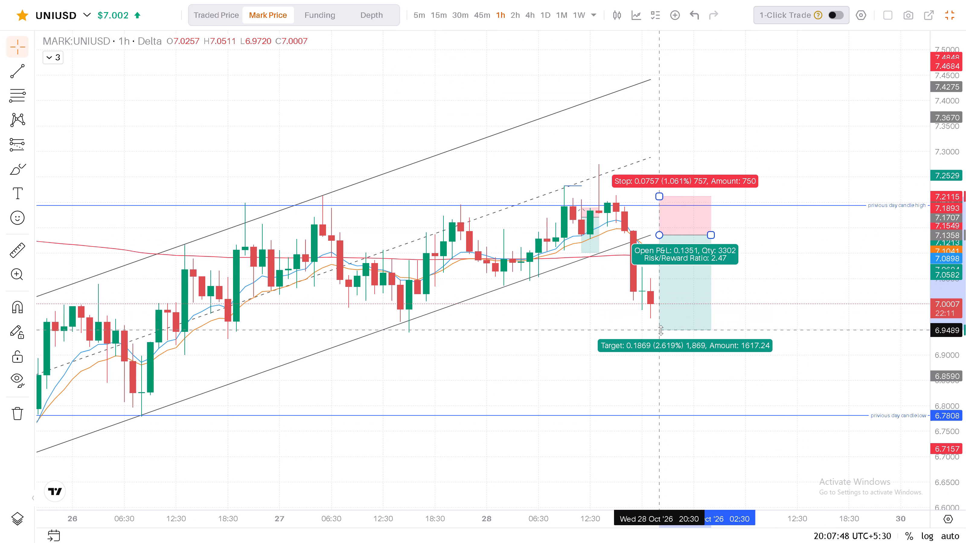
{"action": "left_click_drag", "start_coordinate": [661, 330], "coordinate": [670, 402]}
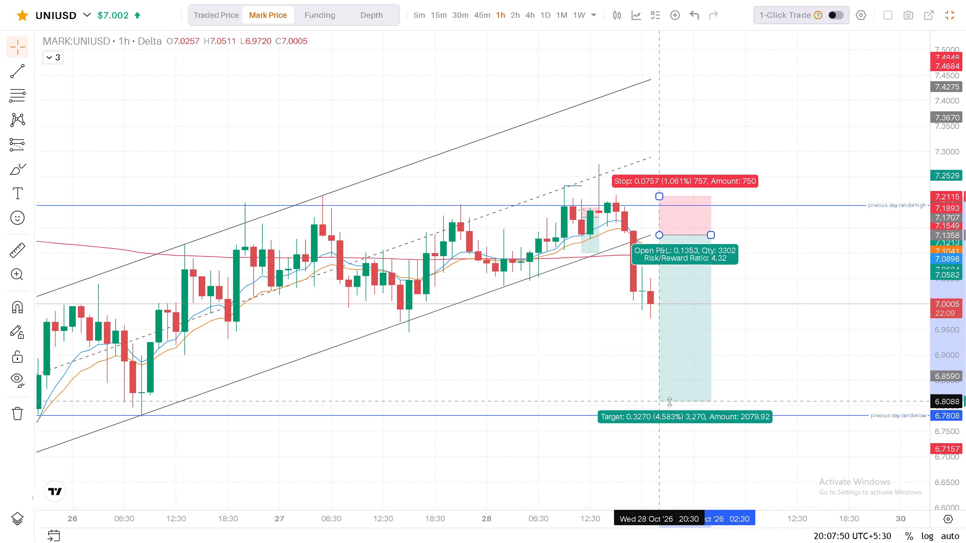
{"action": "left_click_drag", "start_coordinate": [670, 402], "coordinate": [648, 338]}
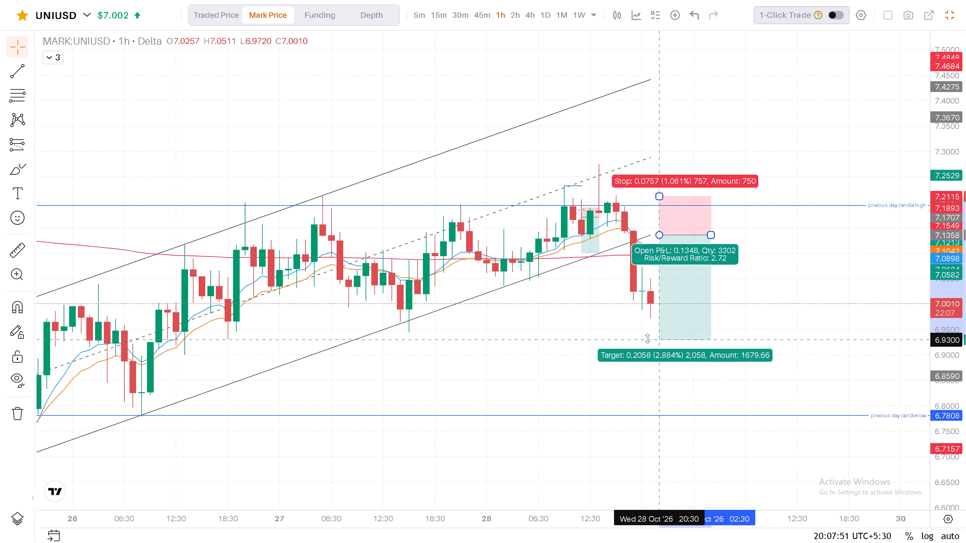
{"action": "left_click_drag", "start_coordinate": [648, 338], "coordinate": [648, 331]}
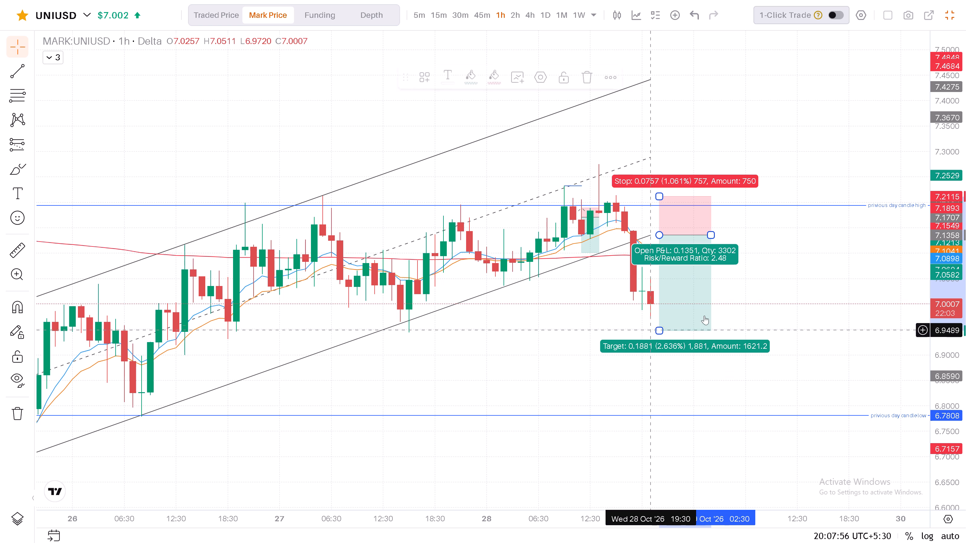
{"action": "left_click", "coordinate": [783, 281]}
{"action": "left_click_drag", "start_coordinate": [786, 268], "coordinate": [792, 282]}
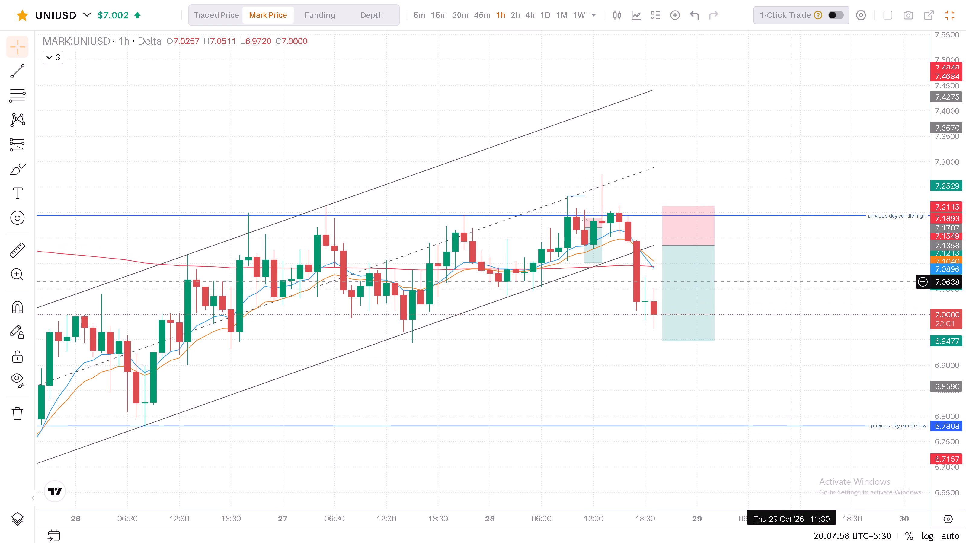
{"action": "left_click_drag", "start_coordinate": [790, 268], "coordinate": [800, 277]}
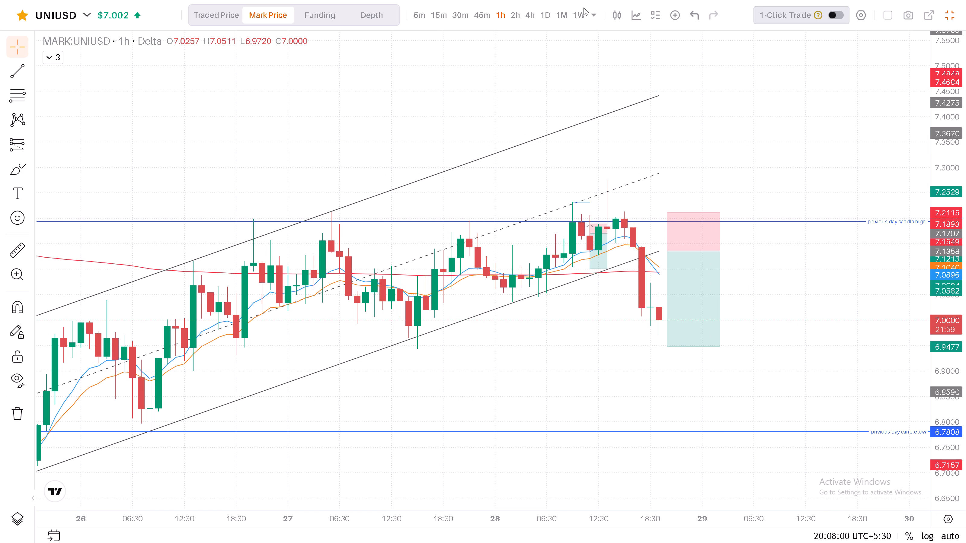
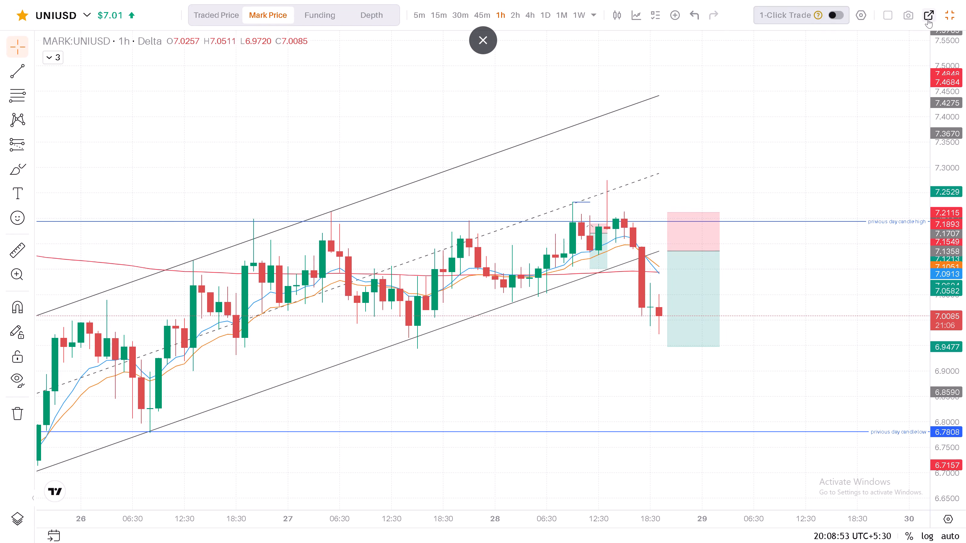
Examine UNIUSD's 1h chart around the new short position, the ascending channel and the previous day candle high and low.
{"action": "left_click_drag", "start_coordinate": [769, 153], "coordinate": [646, 123]}
{"action": "left_click_drag", "start_coordinate": [686, 239], "coordinate": [703, 231]}
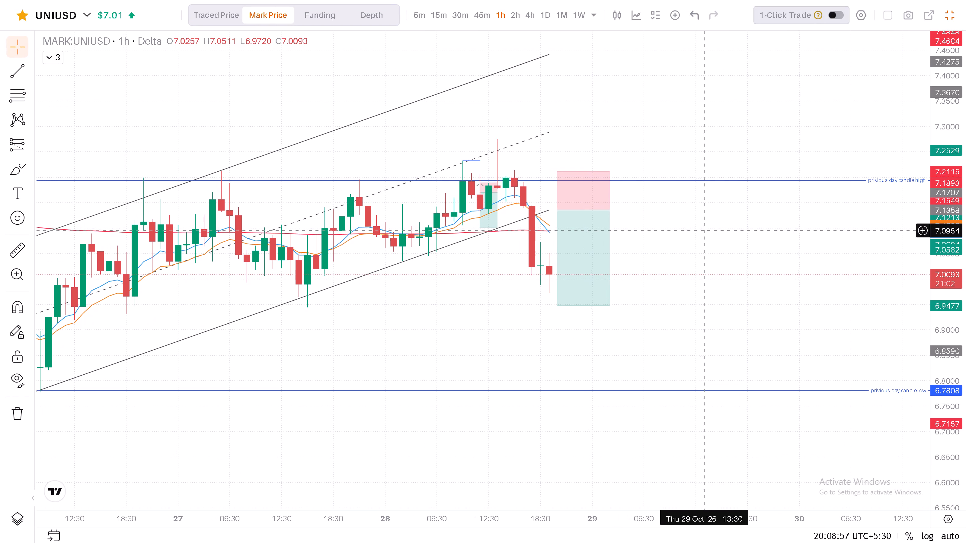
{"action": "left_click_drag", "start_coordinate": [703, 231], "coordinate": [777, 227]}
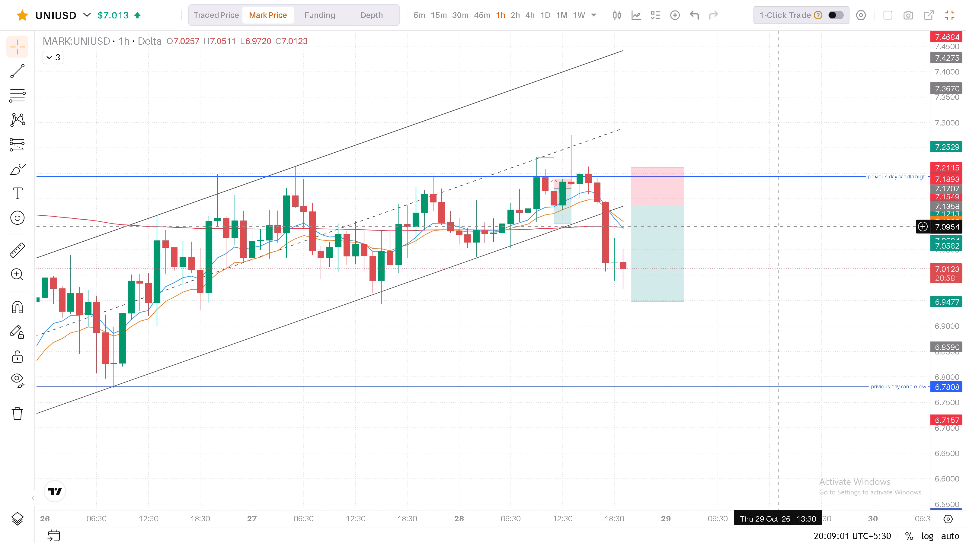
{"action": "left_click_drag", "start_coordinate": [777, 227], "coordinate": [784, 226]}
{"action": "double_click", "coordinate": [784, 226]}
{"action": "left_click_drag", "start_coordinate": [784, 226], "coordinate": [789, 219]}
{"action": "left_click", "coordinate": [789, 219]}
{"action": "left_click_drag", "start_coordinate": [789, 219], "coordinate": [803, 195]}
{"action": "left_click_drag", "start_coordinate": [795, 226], "coordinate": [809, 213]}
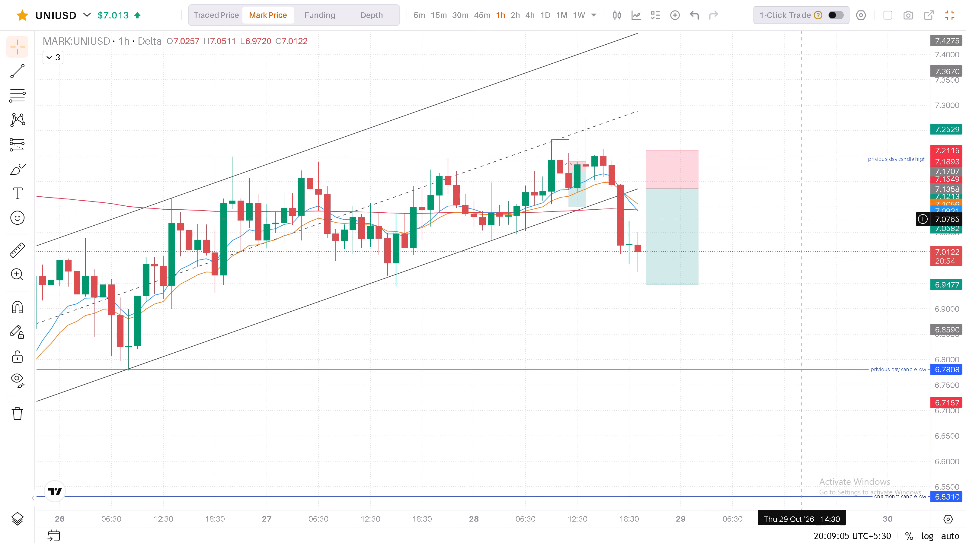
{"action": "left_click_drag", "start_coordinate": [809, 213], "coordinate": [811, 211]}
{"action": "left_click_drag", "start_coordinate": [816, 206], "coordinate": [819, 217]}
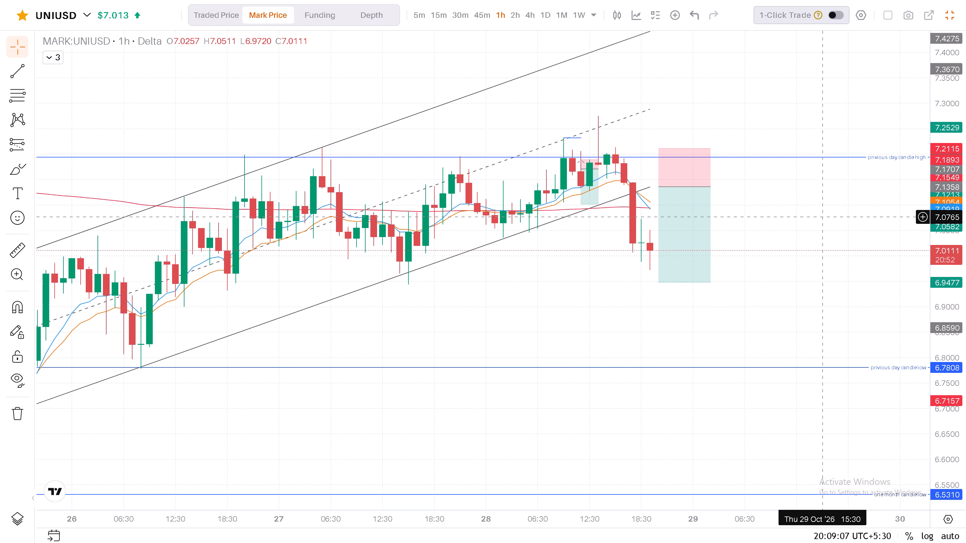
{"action": "scroll", "coordinate": [819, 217], "scroll_direction": "down", "scroll_amount": 4}
{"action": "scroll", "coordinate": [819, 217], "scroll_direction": "up", "scroll_amount": 4}
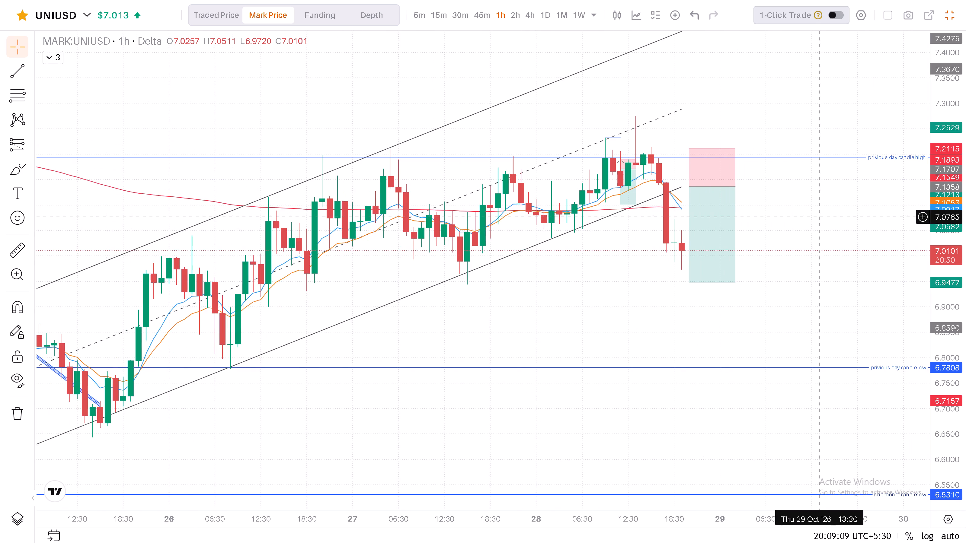
{"action": "scroll", "coordinate": [819, 217], "scroll_direction": "up", "scroll_amount": 1}
{"action": "left_click_drag", "start_coordinate": [819, 217], "coordinate": [823, 207]}
{"action": "left_click", "coordinate": [823, 207]}
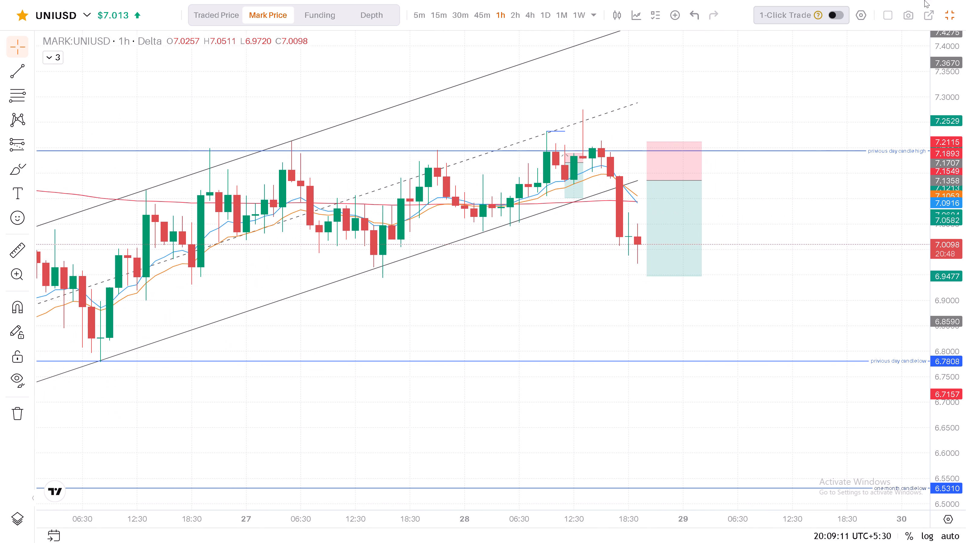
Exit the full-screen chart, search the futures contracts for "sil" and open SLVONUSD.
{"action": "left_click", "coordinate": [946, 16]}
{"action": "left_click", "coordinate": [59, 94]}
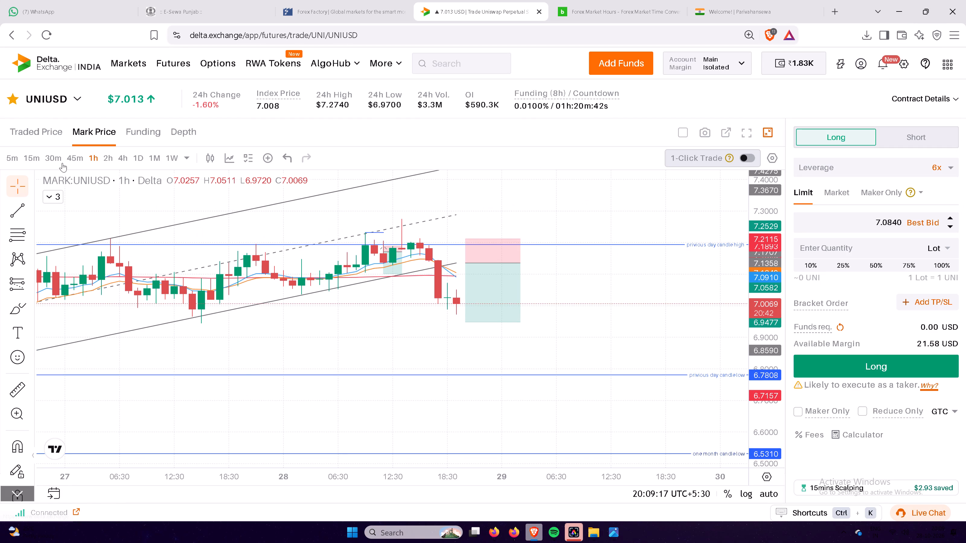
{"action": "left_click", "coordinate": [61, 169]}
{"action": "key", "text": "s"}
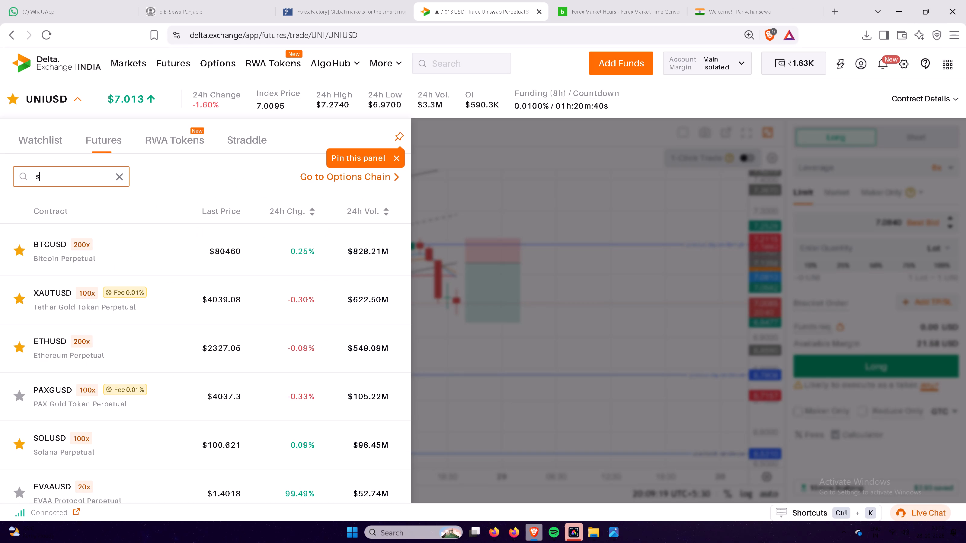
{"action": "type", "text": "il"}
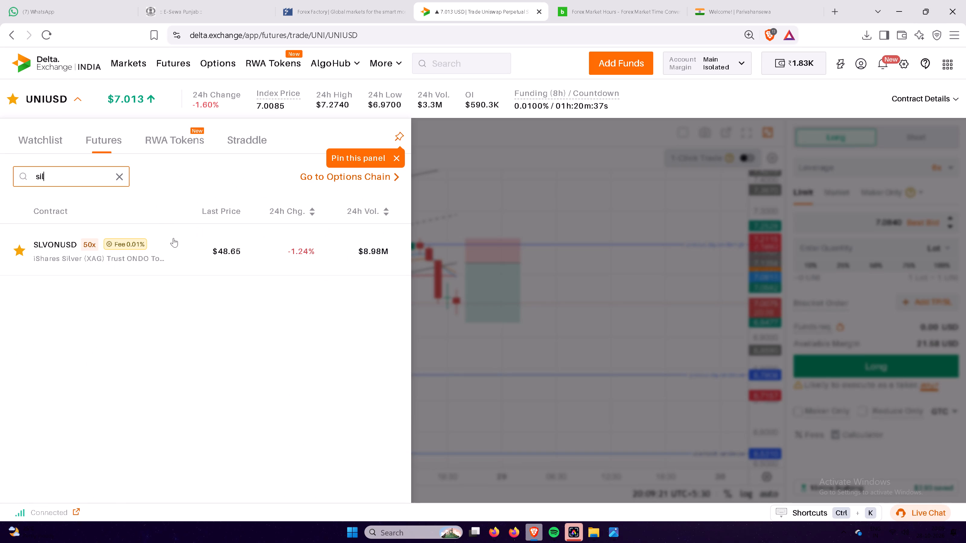
{"action": "left_click", "coordinate": [175, 239]}
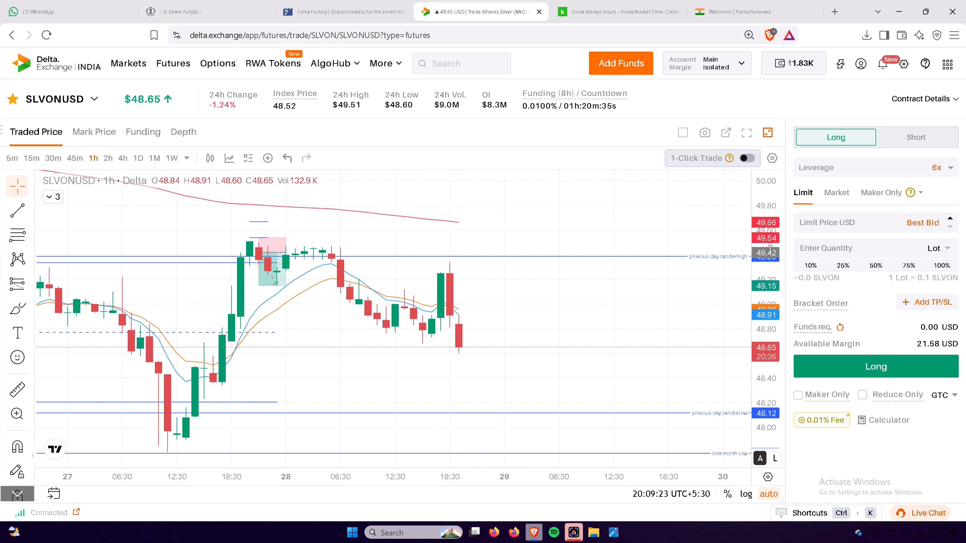
Examine SLVONUSD's 1h price action since 23 October against the EMAs, previous day candle high and low, and one month low.
{"action": "left_click_drag", "start_coordinate": [770, 248], "coordinate": [767, 326]}
{"action": "scroll", "coordinate": [626, 333], "scroll_direction": "down", "scroll_amount": 5}
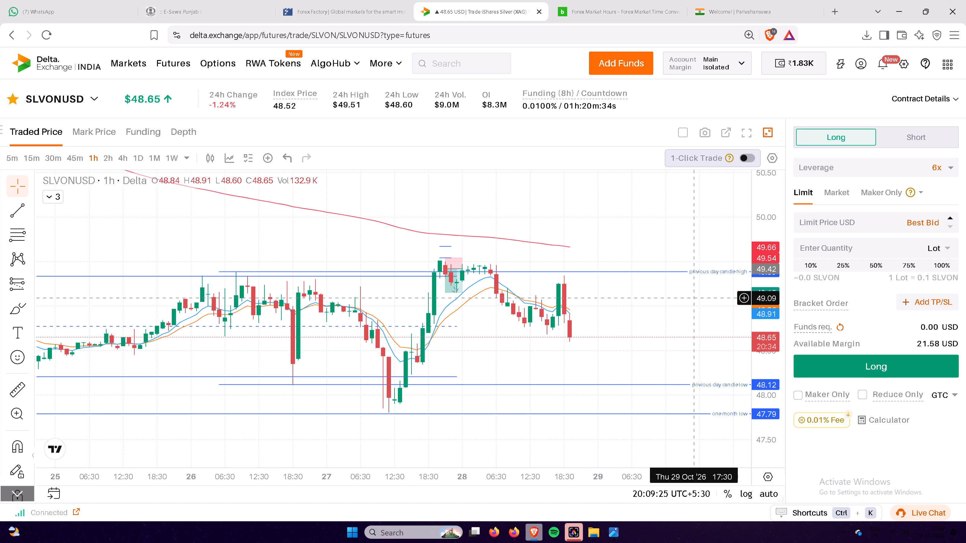
{"action": "scroll", "coordinate": [679, 306], "scroll_direction": "down", "scroll_amount": 3}
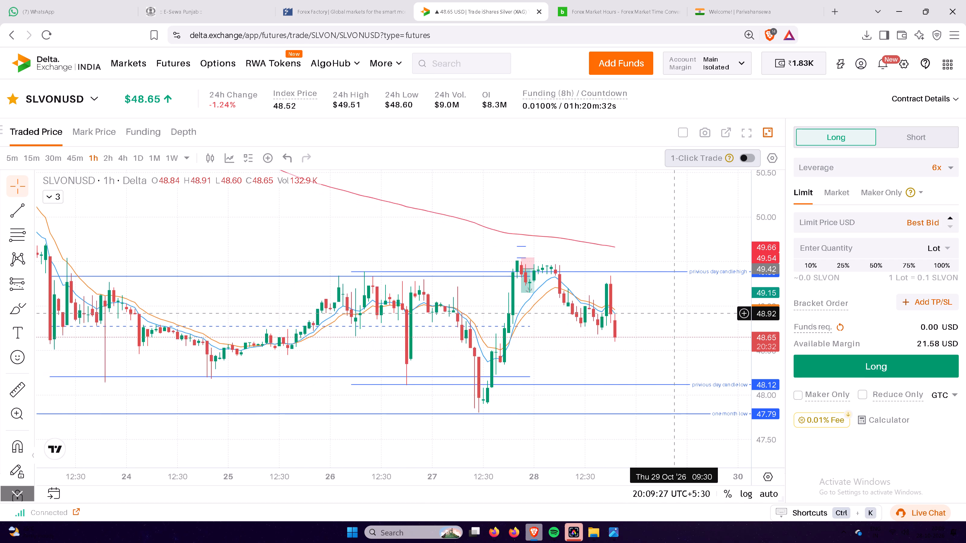
{"action": "scroll", "coordinate": [673, 315], "scroll_direction": "down", "scroll_amount": 1}
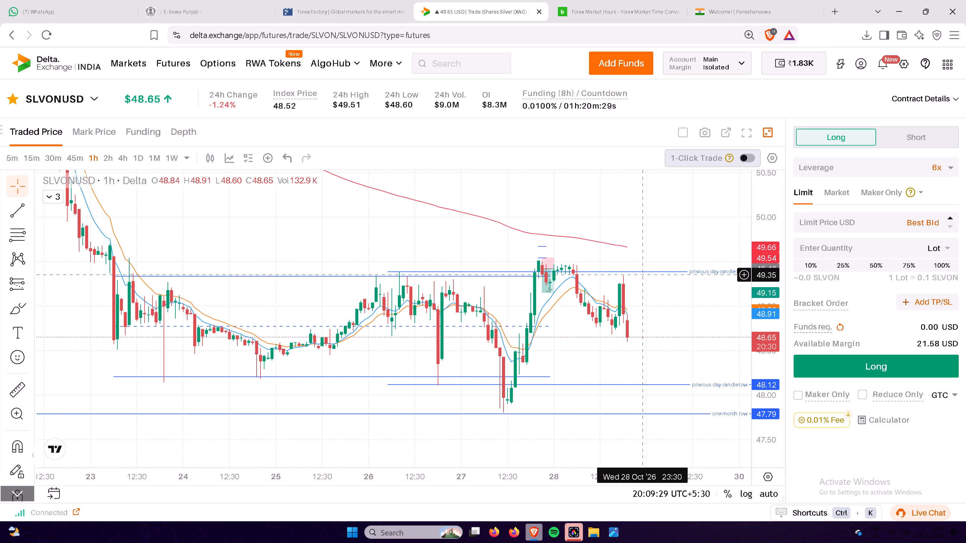
{"action": "scroll", "coordinate": [641, 276], "scroll_direction": "up", "scroll_amount": 6}
{"action": "left_click_drag", "start_coordinate": [639, 304], "coordinate": [642, 318]}
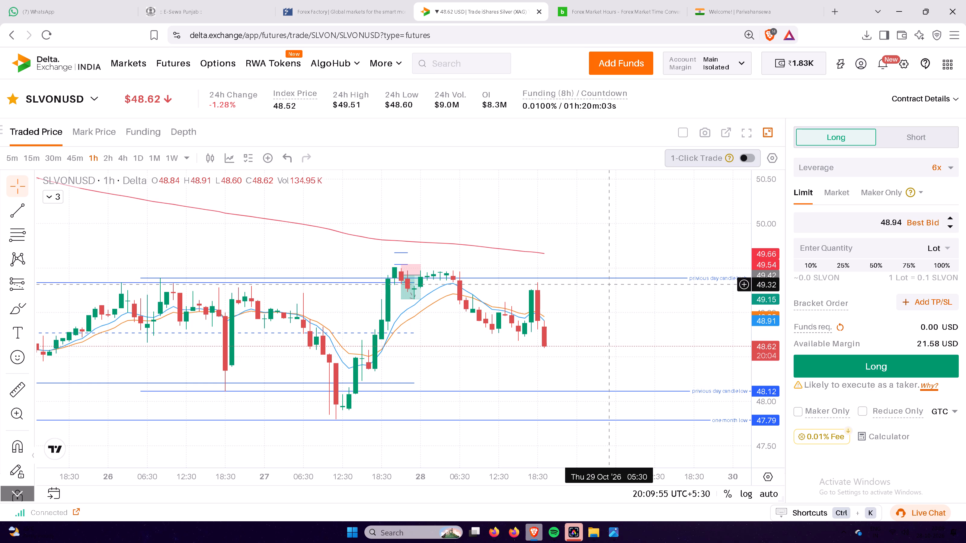
{"action": "left_click_drag", "start_coordinate": [619, 296], "coordinate": [618, 284]}
{"action": "left_click_drag", "start_coordinate": [613, 295], "coordinate": [614, 296]}
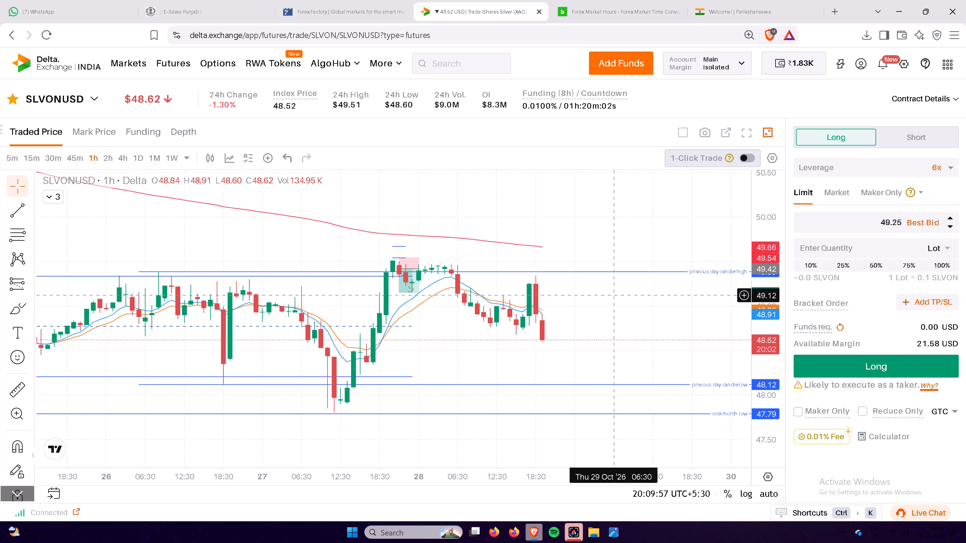
{"action": "left_click_drag", "start_coordinate": [614, 296], "coordinate": [621, 288]}
{"action": "left_click", "coordinate": [621, 288]}
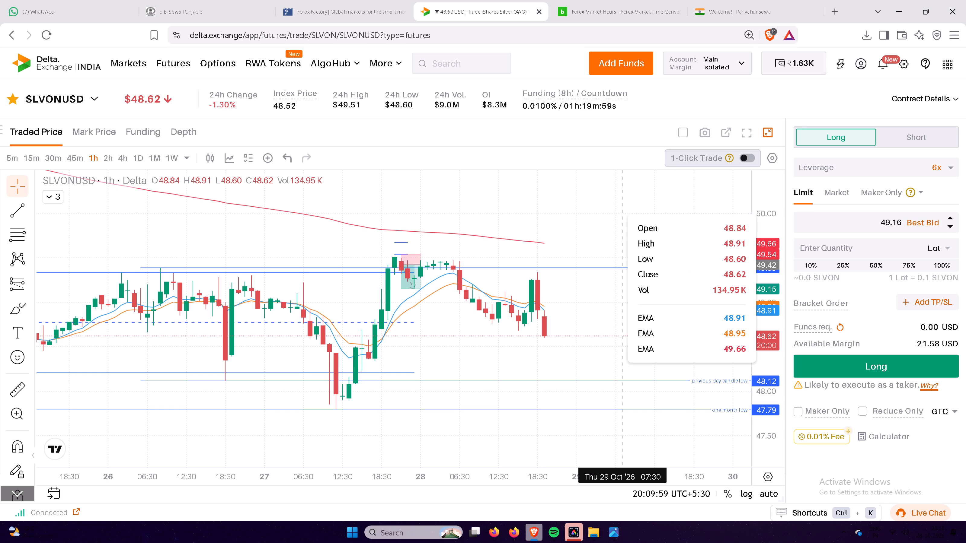
{"action": "left_click", "coordinate": [621, 288]}
{"action": "middle_click", "coordinate": [621, 288]}
{"action": "double_click", "coordinate": [621, 288]}
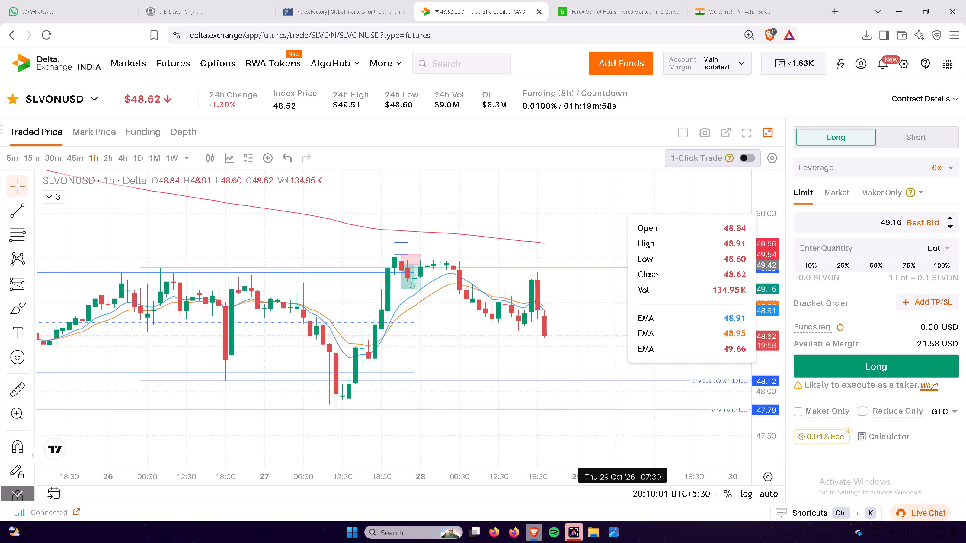
{"action": "double_click", "coordinate": [621, 288]}
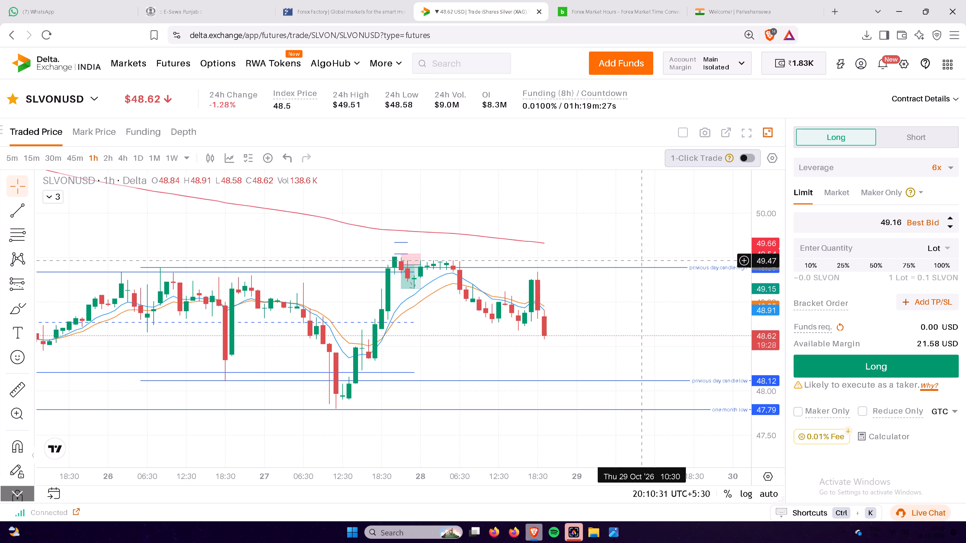
Switch to Forex Factory to check the latest news and today's USD calendar events.
{"action": "left_click", "coordinate": [337, 0]}
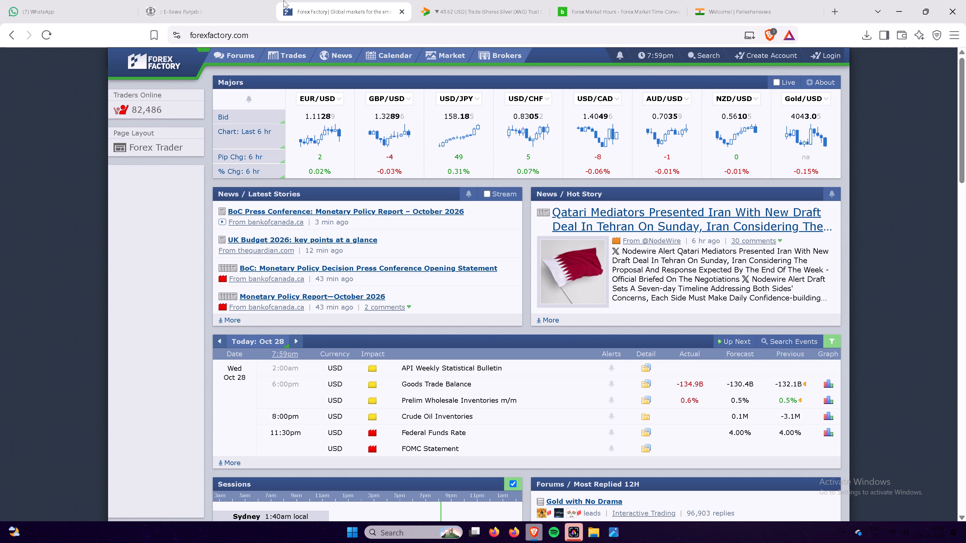
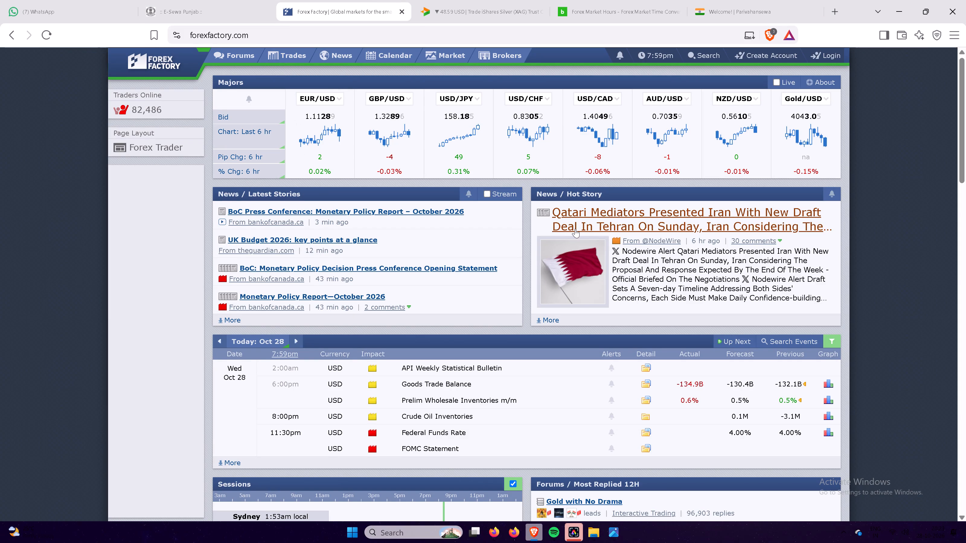
Switch back to Delta Exchange and examine SLVONUSD's 1h price action from 25 October against the EMAs, previous day candle levels and one month low.
{"action": "scroll", "coordinate": [543, 247], "scroll_direction": "down", "scroll_amount": 3}
{"action": "left_click", "coordinate": [502, 16]}
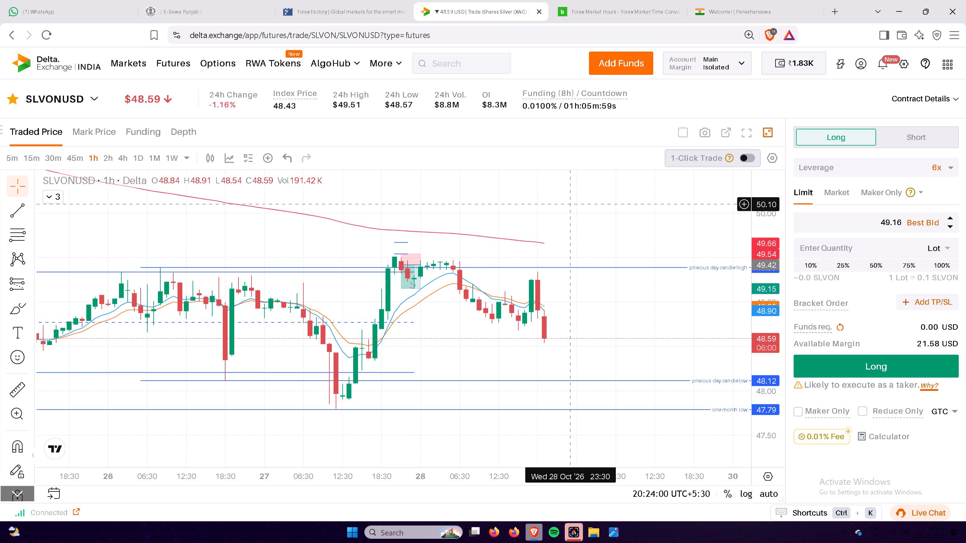
{"action": "left_click_drag", "start_coordinate": [766, 379], "coordinate": [761, 379]}
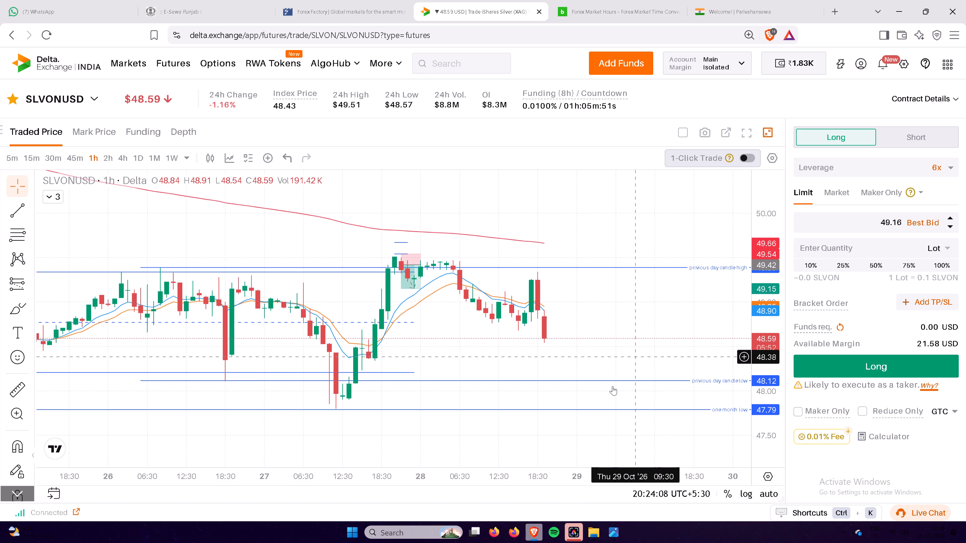
{"action": "scroll", "coordinate": [609, 334], "scroll_direction": "down", "scroll_amount": 3}
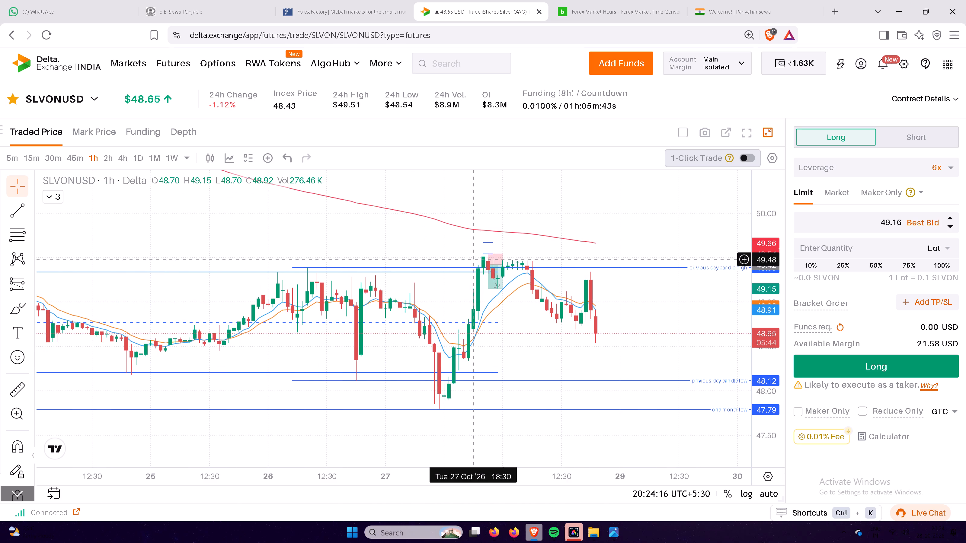
{"action": "left_click_drag", "start_coordinate": [667, 322], "coordinate": [665, 327]}
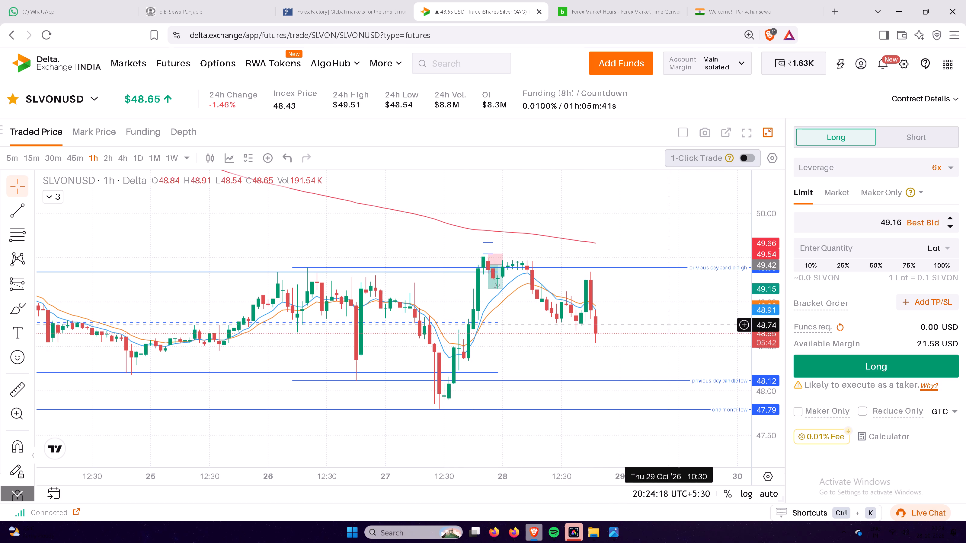
{"action": "left_click_drag", "start_coordinate": [665, 327], "coordinate": [598, 337]}
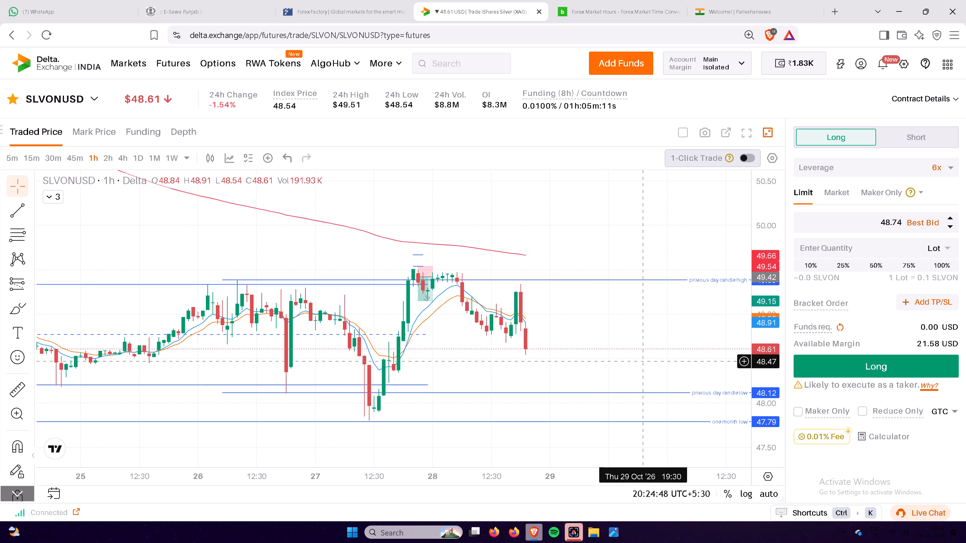
{"action": "left_click_drag", "start_coordinate": [623, 342], "coordinate": [671, 323]}
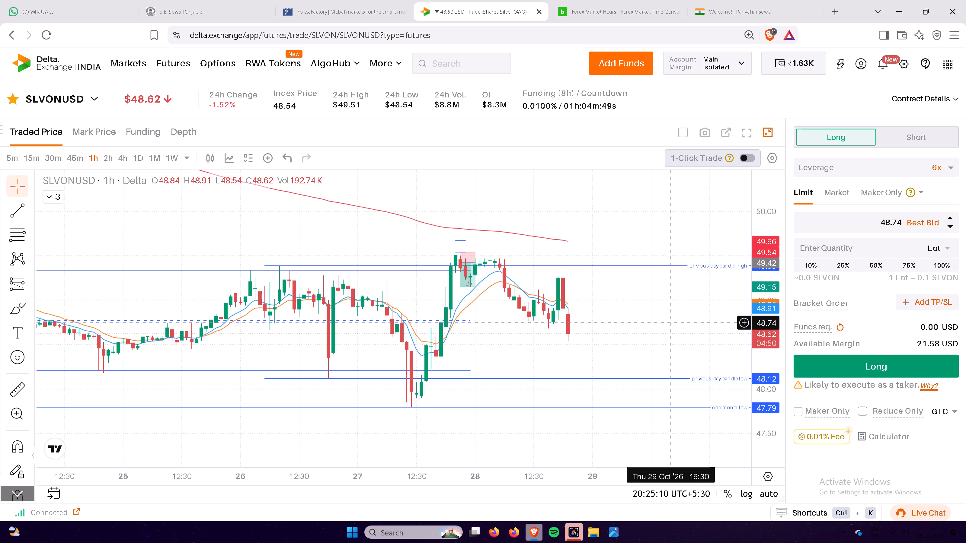
{"action": "left_click_drag", "start_coordinate": [635, 316], "coordinate": [688, 322]}
{"action": "triple_click", "coordinate": [688, 322]}
{"action": "left_click", "coordinate": [688, 322]}
{"action": "left_click_drag", "start_coordinate": [668, 312], "coordinate": [634, 303]}
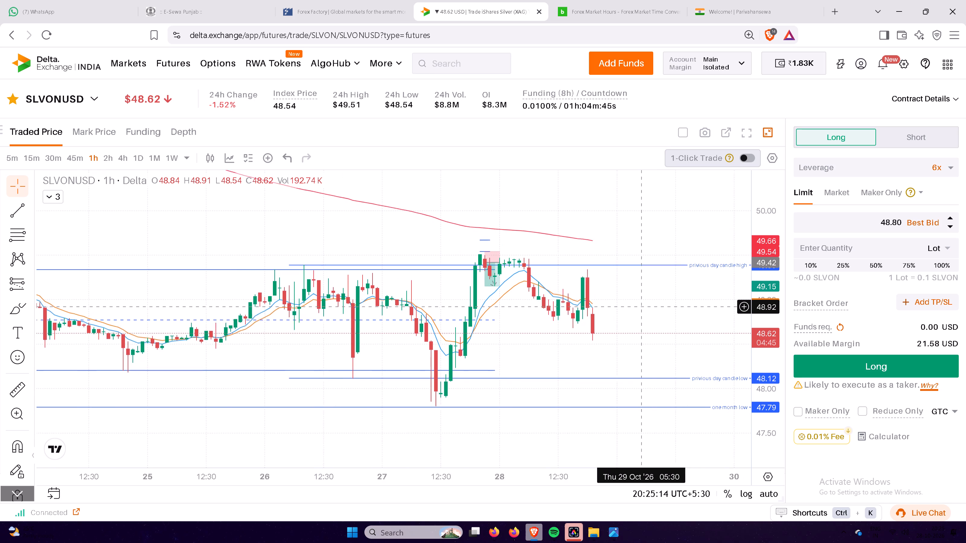
{"action": "left_click_drag", "start_coordinate": [634, 303], "coordinate": [630, 300]}
{"action": "double_click", "coordinate": [630, 300]}
{"action": "left_click_drag", "start_coordinate": [630, 300], "coordinate": [625, 297]}
{"action": "left_click", "coordinate": [625, 297]}
{"action": "left_click_drag", "start_coordinate": [638, 302], "coordinate": [638, 302]}
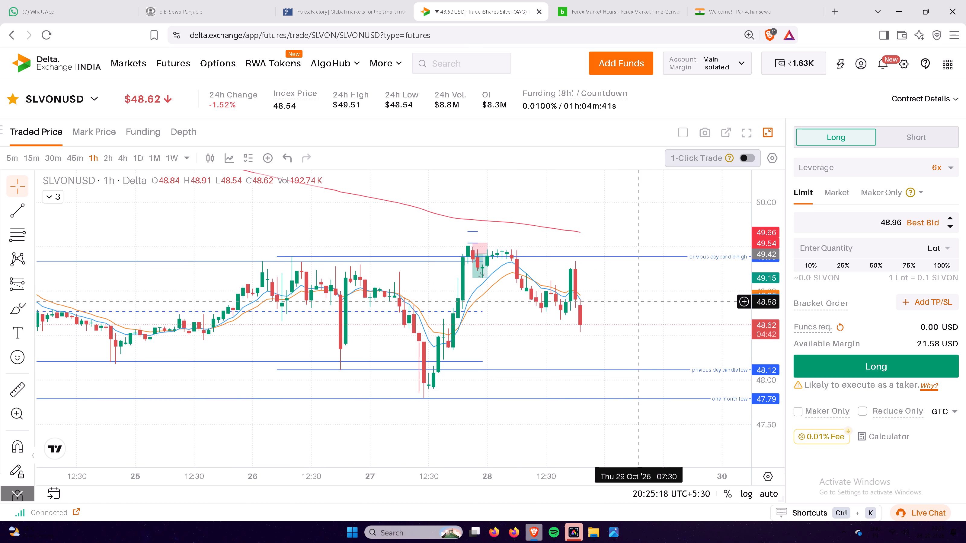
{"action": "left_click_drag", "start_coordinate": [638, 302], "coordinate": [605, 302]}
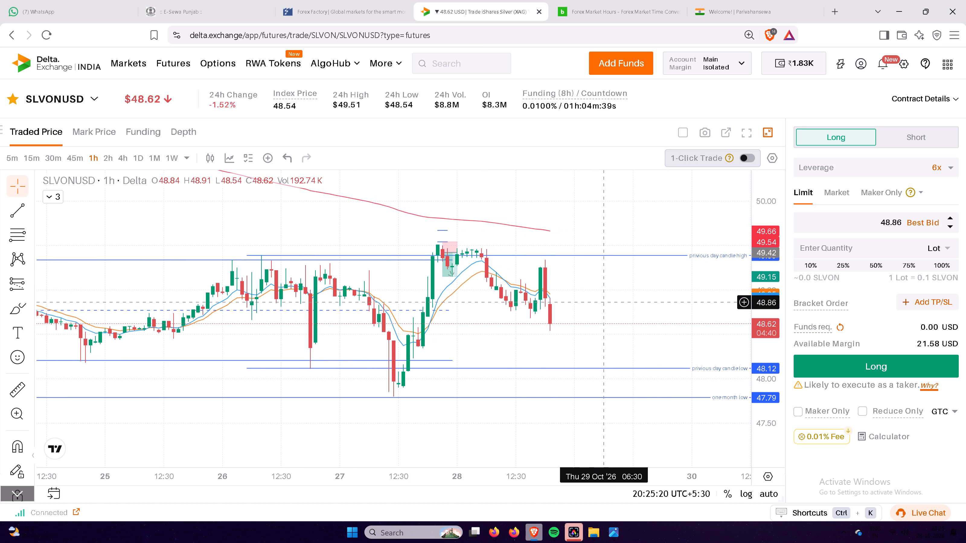
{"action": "left_click_drag", "start_coordinate": [605, 302], "coordinate": [603, 311]}
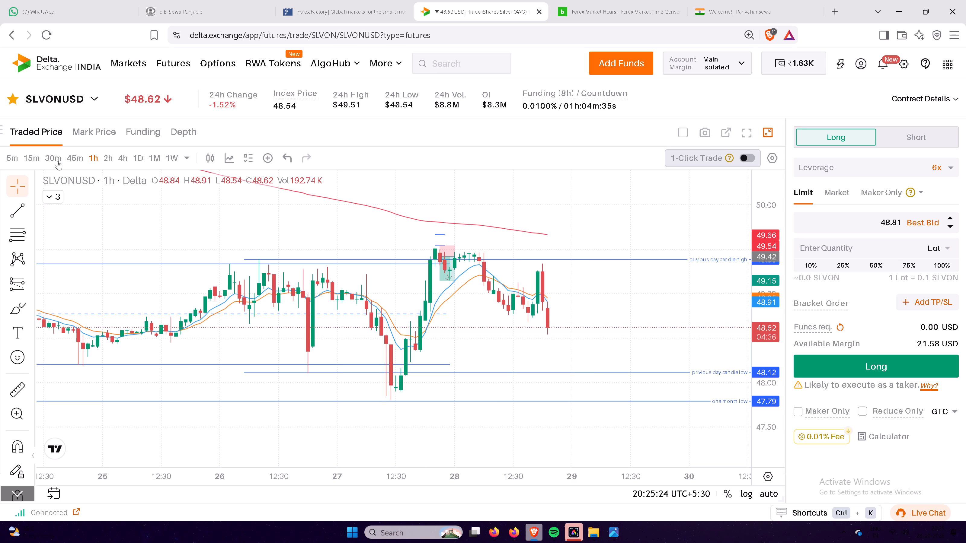
Switch SLVONUSD to the 45m timeframe and examine the recent swings against the EMAs and the previous day candle high and low.
{"action": "left_click", "coordinate": [70, 155]}
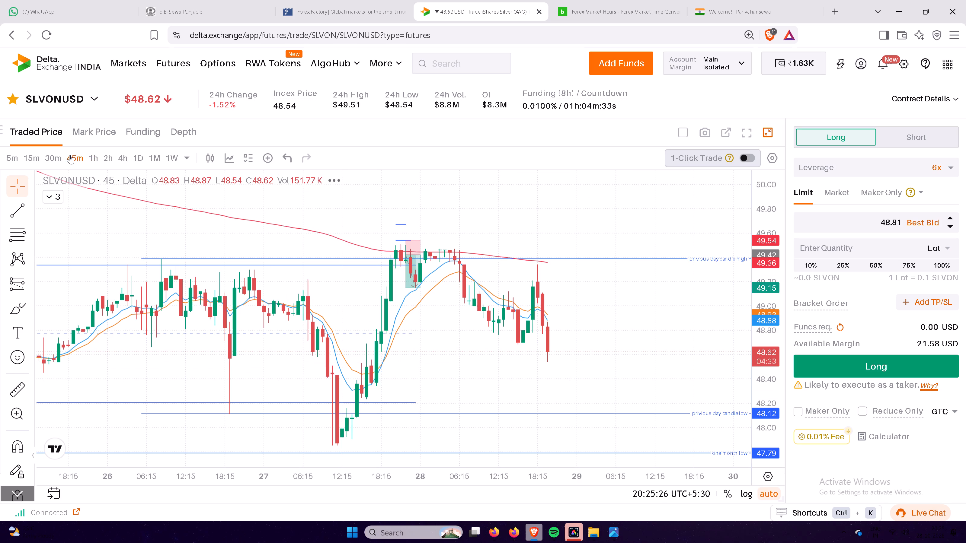
{"action": "left_click_drag", "start_coordinate": [767, 270], "coordinate": [767, 326]}
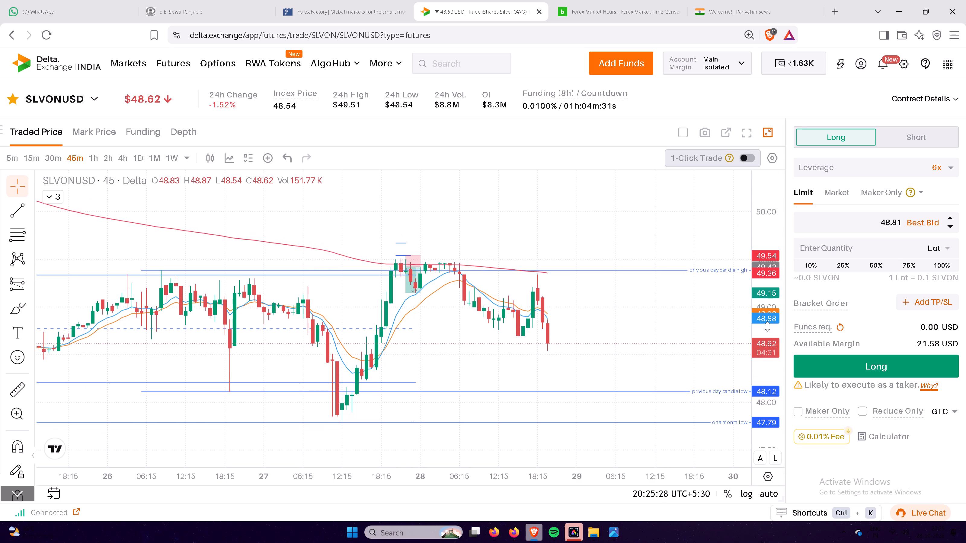
{"action": "left_click_drag", "start_coordinate": [767, 326], "coordinate": [766, 295]}
{"action": "scroll", "coordinate": [630, 304], "scroll_direction": "up", "scroll_amount": 3}
{"action": "left_click_drag", "start_coordinate": [569, 291], "coordinate": [569, 275]}
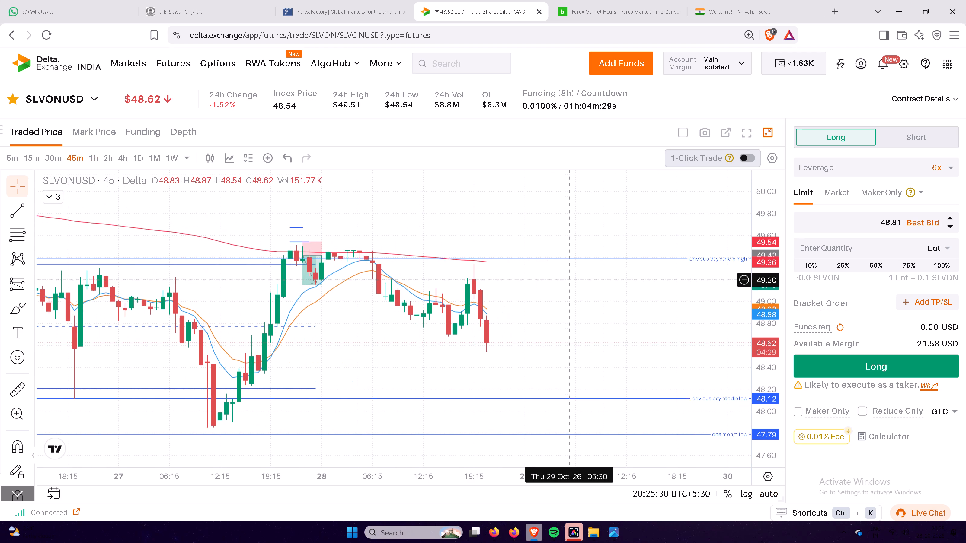
{"action": "left_click_drag", "start_coordinate": [569, 275], "coordinate": [570, 272]}
{"action": "left_click", "coordinate": [570, 272]}
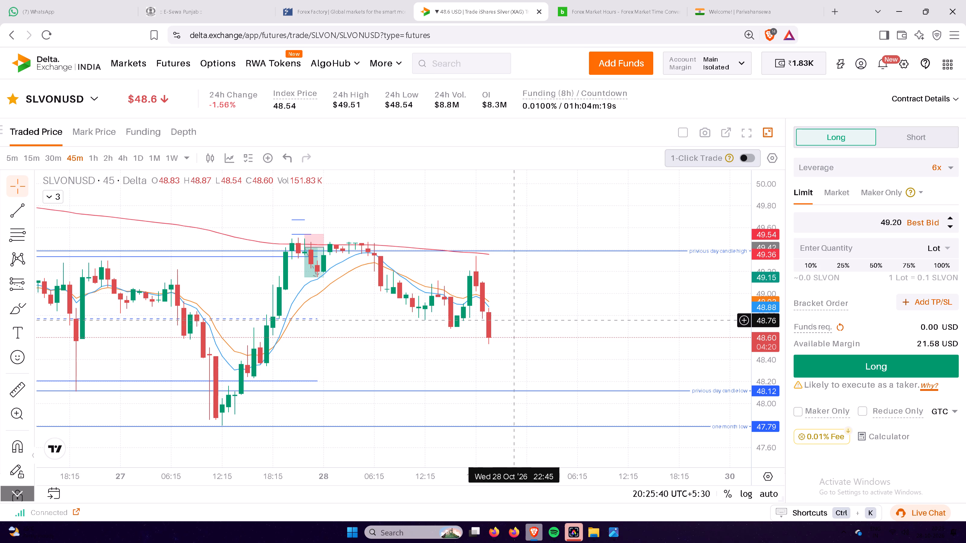
{"action": "left_click_drag", "start_coordinate": [599, 306], "coordinate": [636, 324]}
{"action": "left_click", "coordinate": [636, 324]}
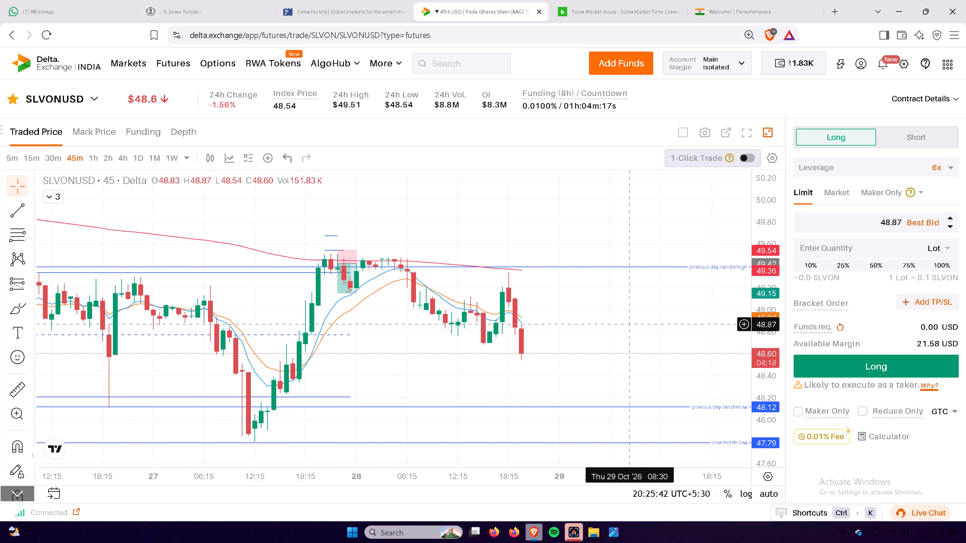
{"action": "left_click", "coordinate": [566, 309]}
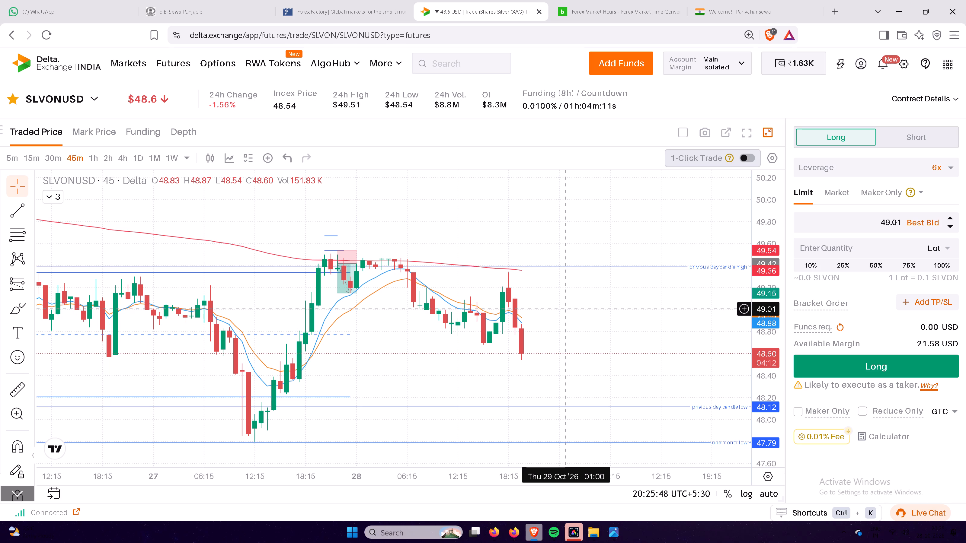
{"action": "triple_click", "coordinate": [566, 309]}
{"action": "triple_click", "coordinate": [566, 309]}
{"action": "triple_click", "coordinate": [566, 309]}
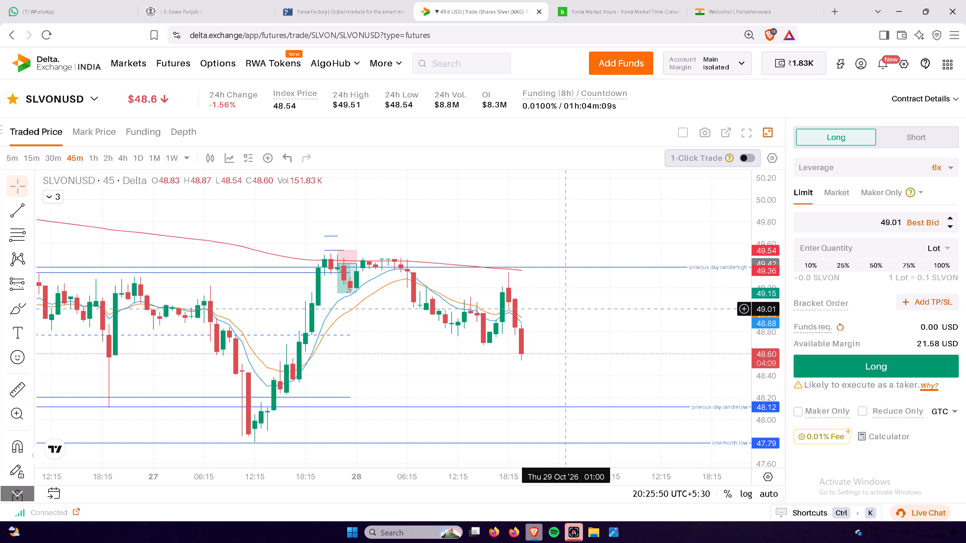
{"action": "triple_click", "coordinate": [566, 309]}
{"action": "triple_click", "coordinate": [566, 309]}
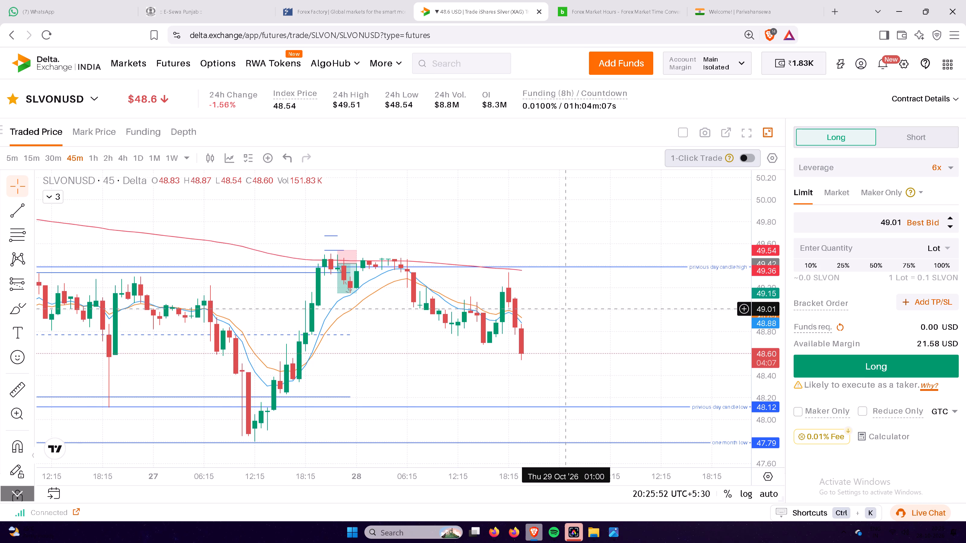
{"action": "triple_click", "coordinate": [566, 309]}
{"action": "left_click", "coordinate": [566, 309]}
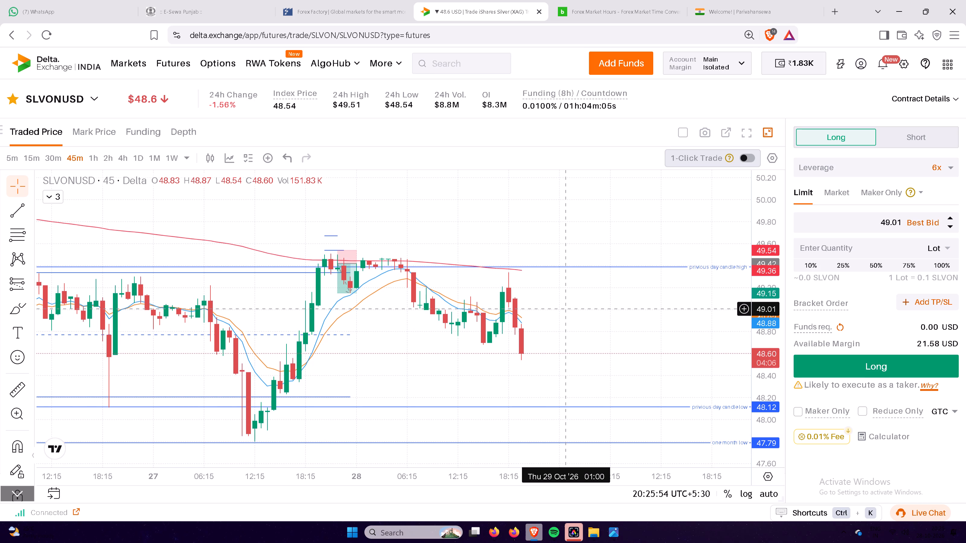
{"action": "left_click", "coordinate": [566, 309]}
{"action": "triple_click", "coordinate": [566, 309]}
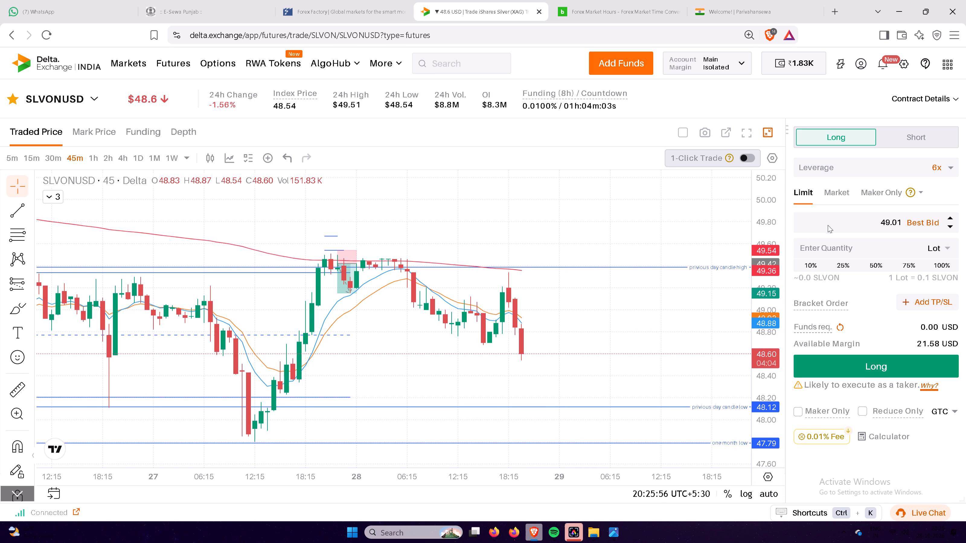
Set the SLVONUSD order form to the Short side.
{"action": "left_click", "coordinate": [899, 135]}
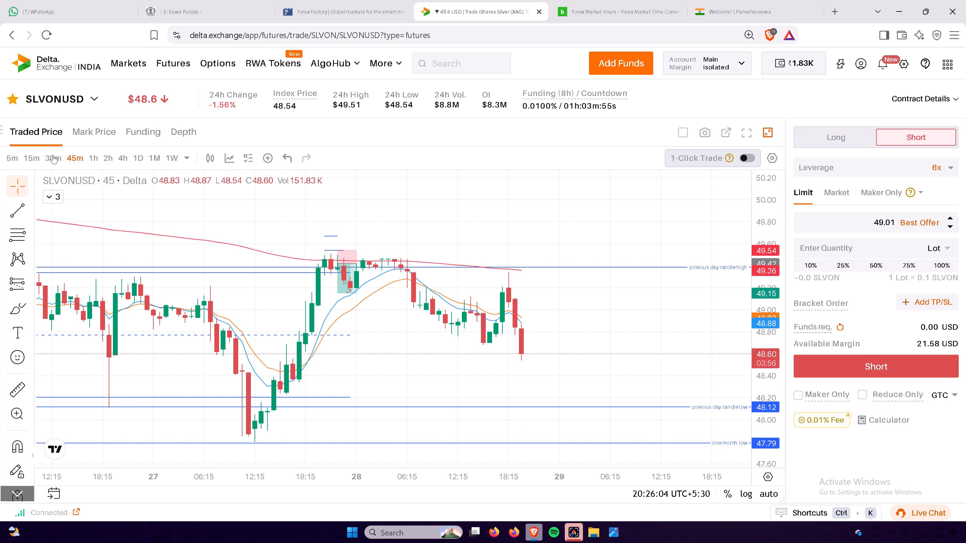
Draw a rectangle zone on the 45m chart from about 49.34 to 49.04, spanning 28 Oct 18:15 to 29 Oct 00:15.
{"action": "left_click", "coordinate": [29, 305]}
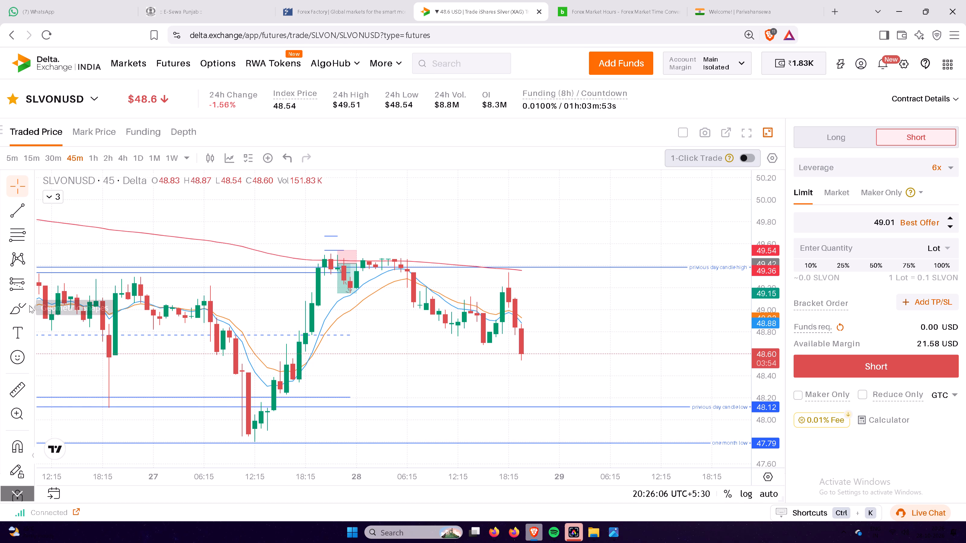
{"action": "left_click", "coordinate": [100, 454]}
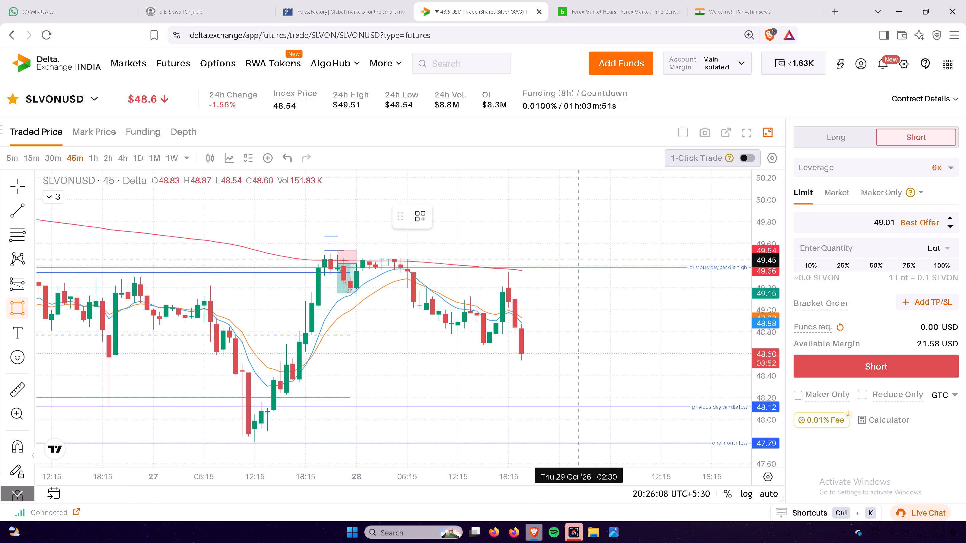
{"action": "left_click", "coordinate": [561, 272]}
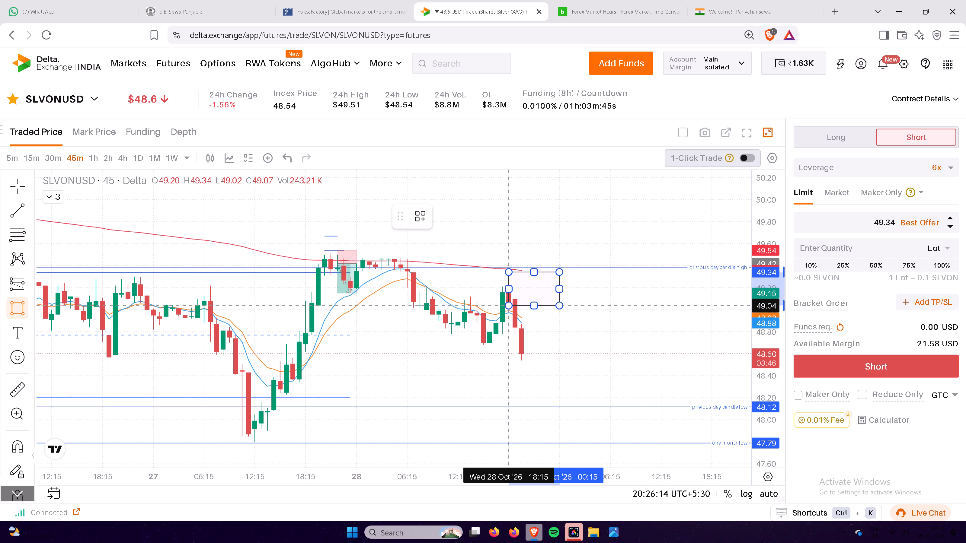
{"action": "left_click", "coordinate": [508, 306]}
{"action": "left_click", "coordinate": [642, 344]}
Lower the bottom edge of the rectangle zone to about 49.02.
{"action": "left_click_drag", "start_coordinate": [639, 335], "coordinate": [608, 381]}
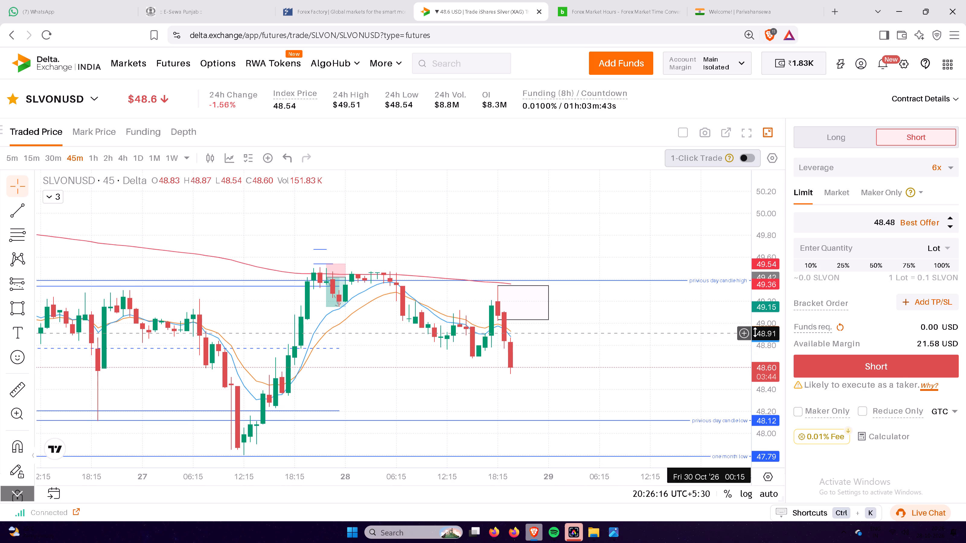
{"action": "left_click_drag", "start_coordinate": [755, 331], "coordinate": [769, 158]}
{"action": "left_click_drag", "start_coordinate": [526, 329], "coordinate": [530, 310]}
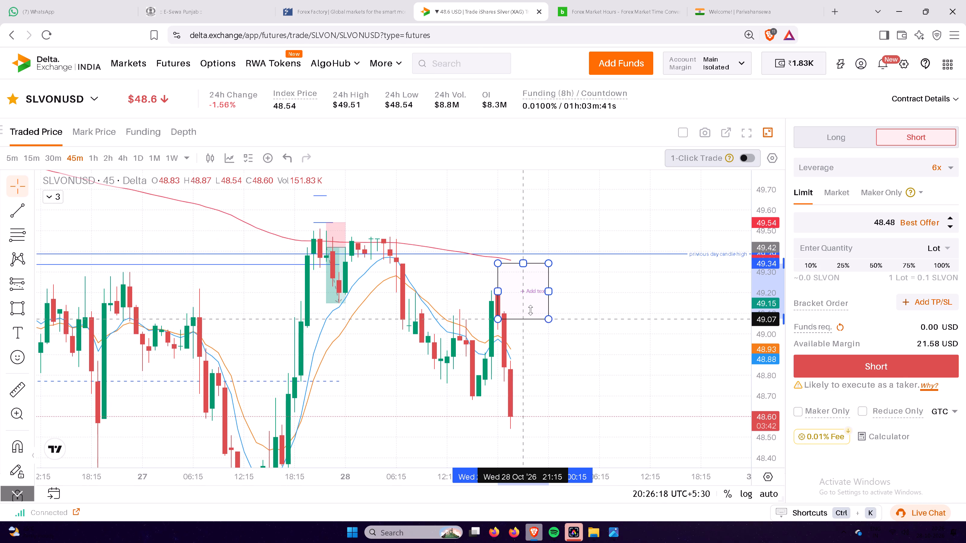
{"action": "left_click_drag", "start_coordinate": [530, 310], "coordinate": [532, 332]}
{"action": "left_click", "coordinate": [597, 378]}
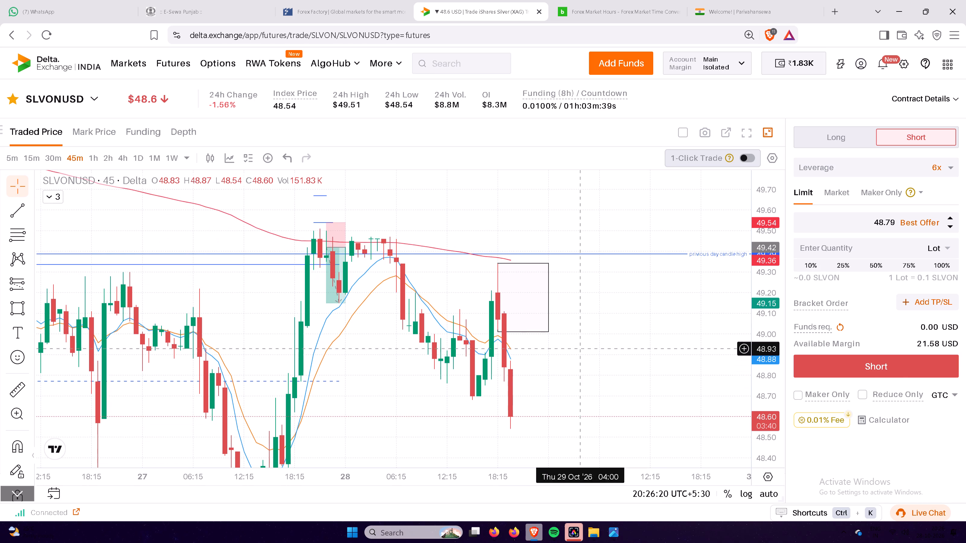
{"action": "left_click_drag", "start_coordinate": [522, 329], "coordinate": [526, 330]}
{"action": "left_click", "coordinate": [574, 363]}
Examine the rectangle zone against the surrounding price action on the 45m chart and on the 30m chart.
{"action": "left_click_drag", "start_coordinate": [643, 316], "coordinate": [654, 357]}
{"action": "left_click_drag", "start_coordinate": [759, 234], "coordinate": [752, 350]}
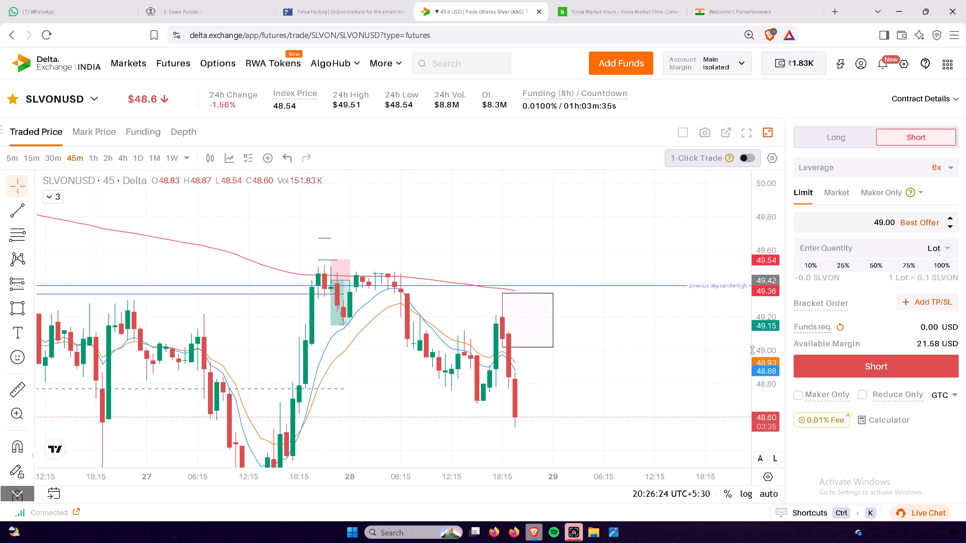
{"action": "left_click_drag", "start_coordinate": [752, 350], "coordinate": [750, 361]}
{"action": "left_click_drag", "start_coordinate": [665, 355], "coordinate": [652, 302]}
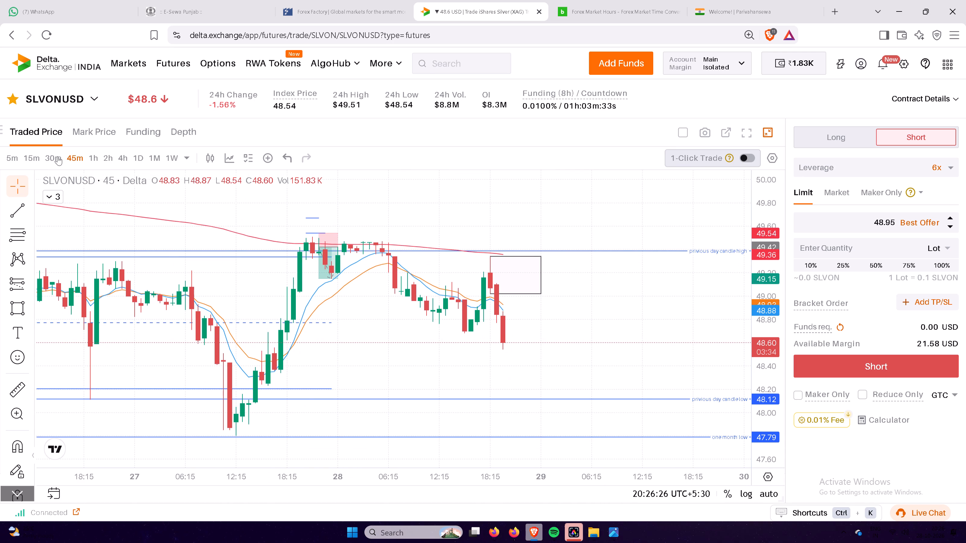
{"action": "left_click", "coordinate": [58, 156]}
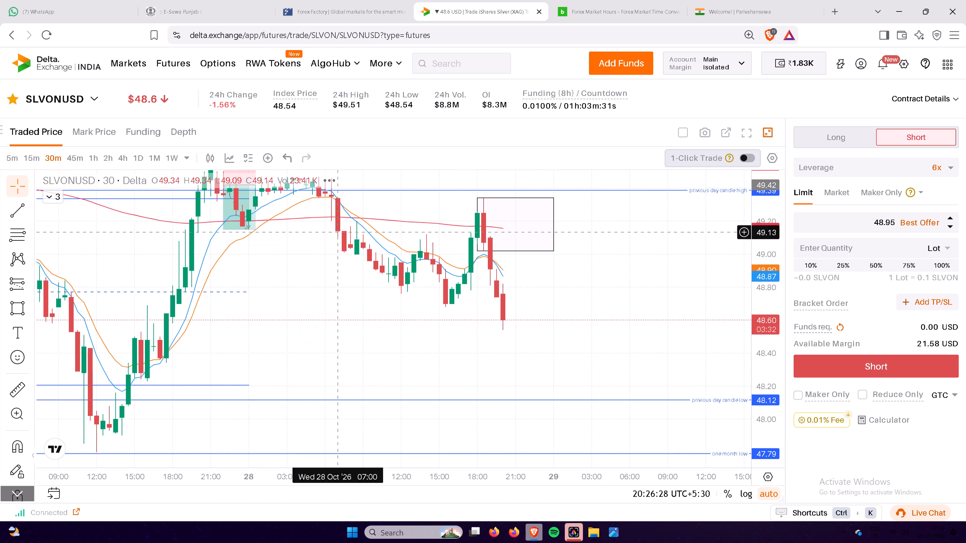
{"action": "left_click_drag", "start_coordinate": [776, 255], "coordinate": [756, 360]}
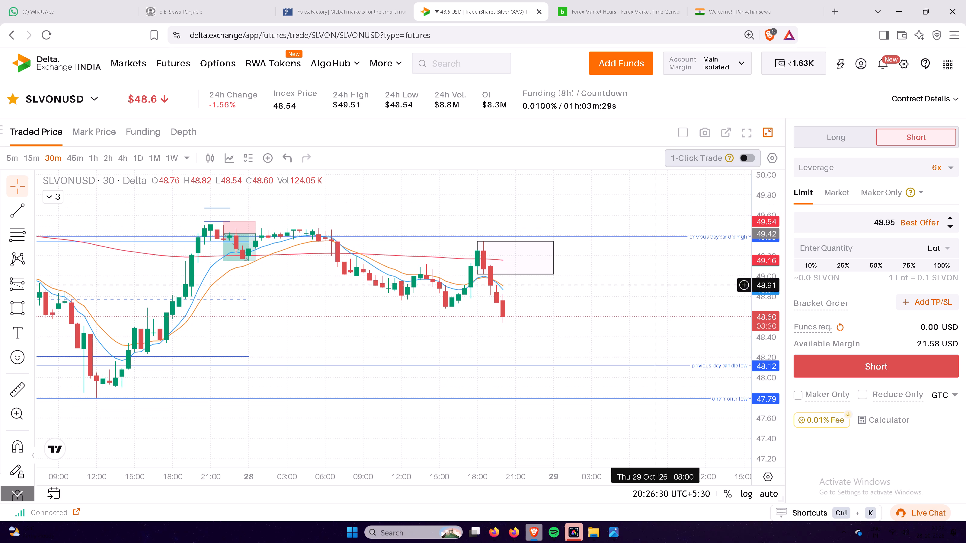
{"action": "left_click_drag", "start_coordinate": [652, 283], "coordinate": [650, 311]}
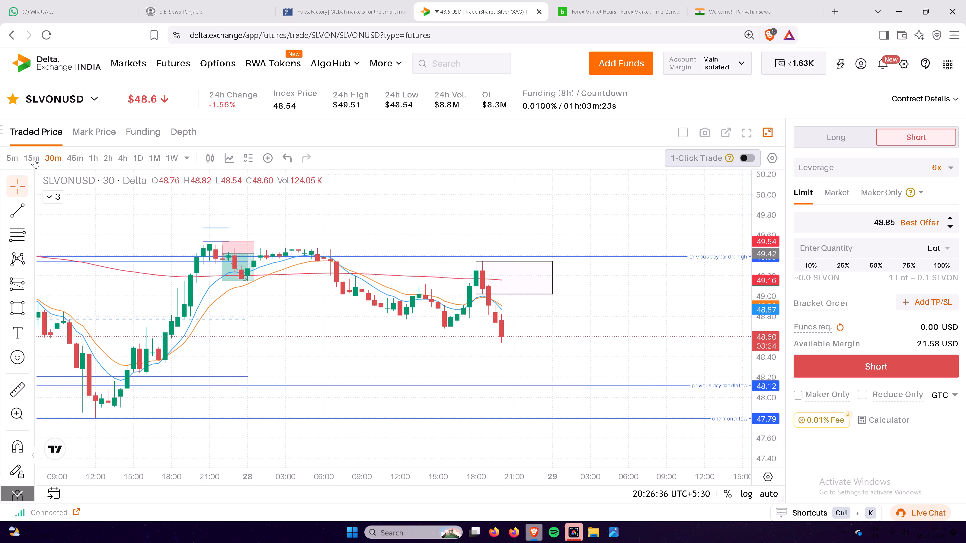
On the 15m chart, extend the rectangle zone's starting edge back to 18:00 on 28 October.
{"action": "left_click", "coordinate": [34, 159]}
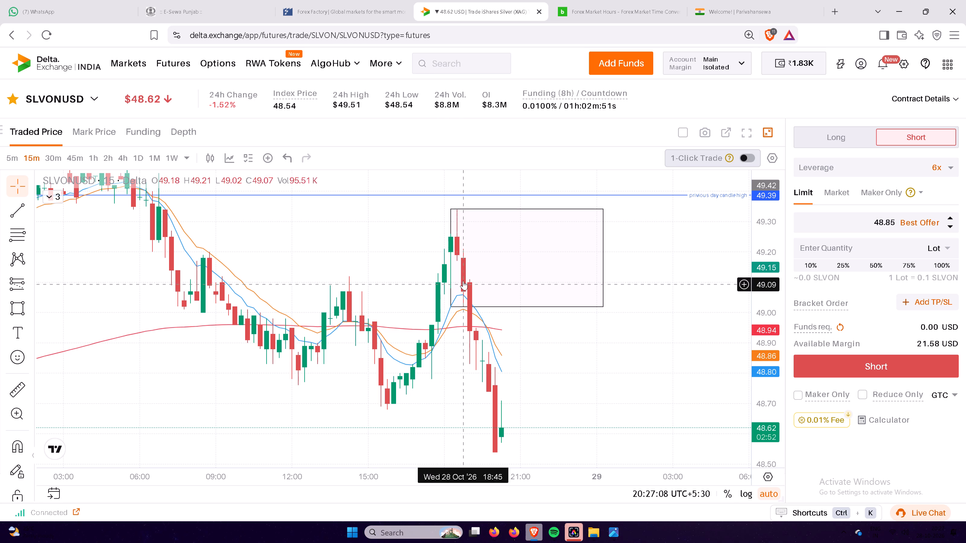
{"action": "left_click_drag", "start_coordinate": [450, 259], "coordinate": [443, 259]}
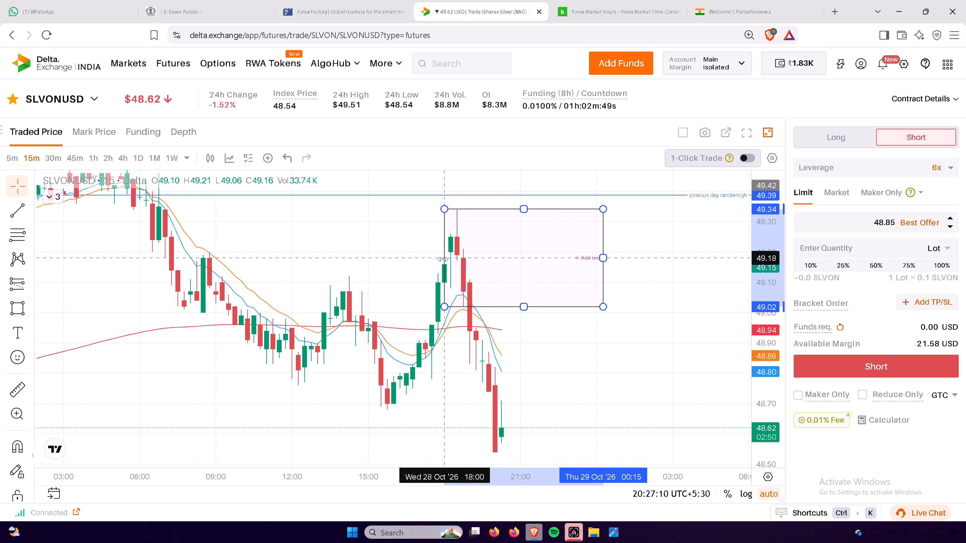
{"action": "left_click_drag", "start_coordinate": [443, 259], "coordinate": [444, 259]}
{"action": "left_click", "coordinate": [635, 324]}
{"action": "left_click_drag", "start_coordinate": [670, 322], "coordinate": [624, 340]}
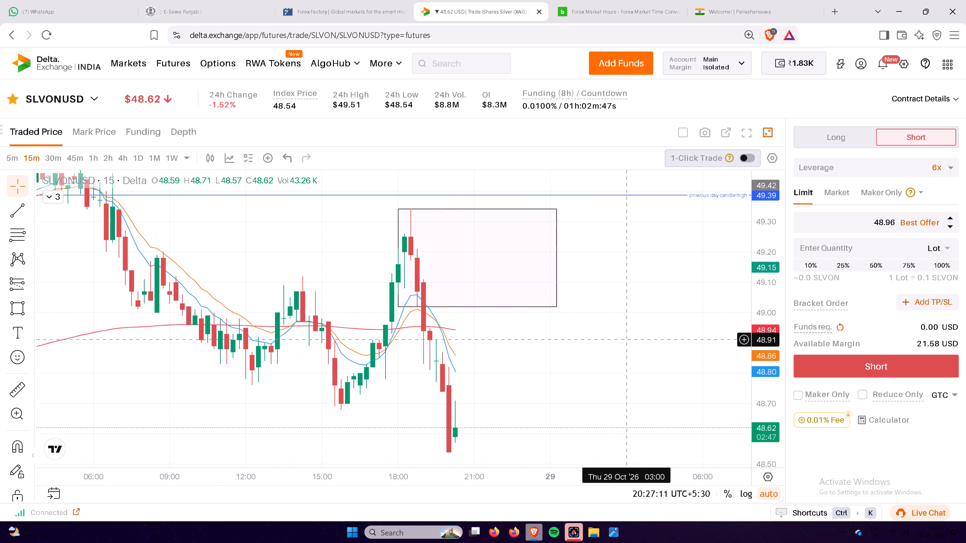
Draw a second rectangle on the 15m chart from about 49.34 to 49.17, spanning 28 Oct 17:45 to 29 Oct 00:15.
{"action": "left_click_drag", "start_coordinate": [624, 340], "coordinate": [627, 337]}
{"action": "left_click_drag", "start_coordinate": [760, 243], "coordinate": [772, 322]}
{"action": "left_click_drag", "start_coordinate": [676, 322], "coordinate": [687, 285]}
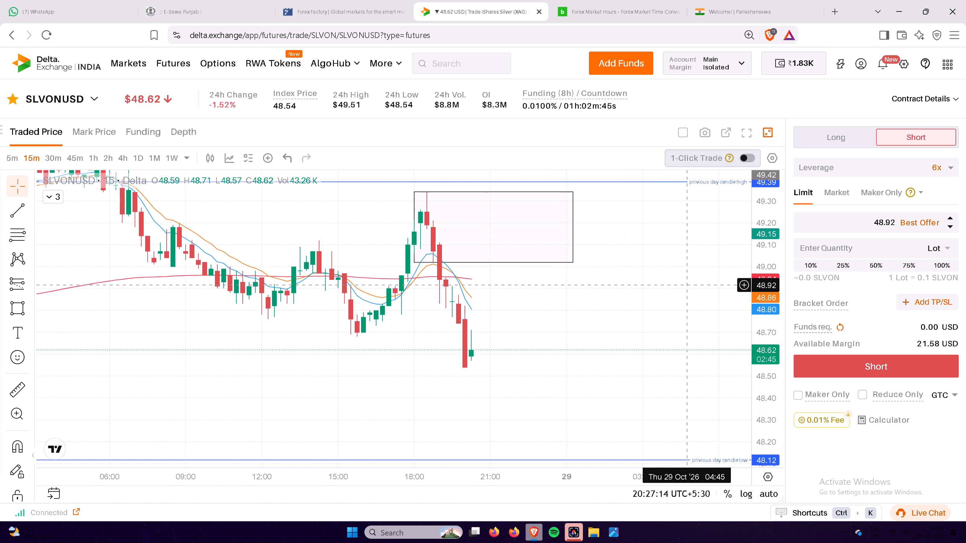
{"action": "left_click_drag", "start_coordinate": [687, 285], "coordinate": [696, 325]}
{"action": "left_click", "coordinate": [696, 325]}
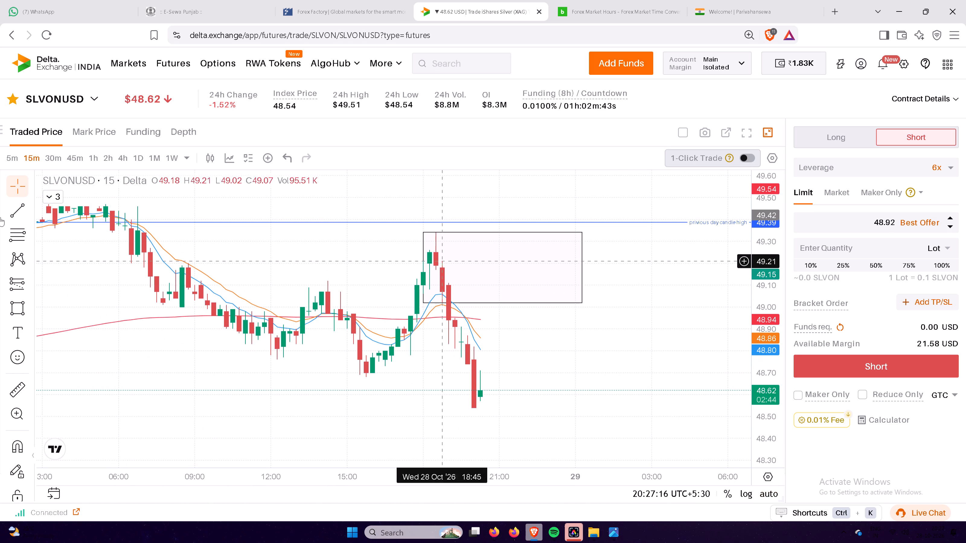
{"action": "left_click", "coordinate": [16, 307]}
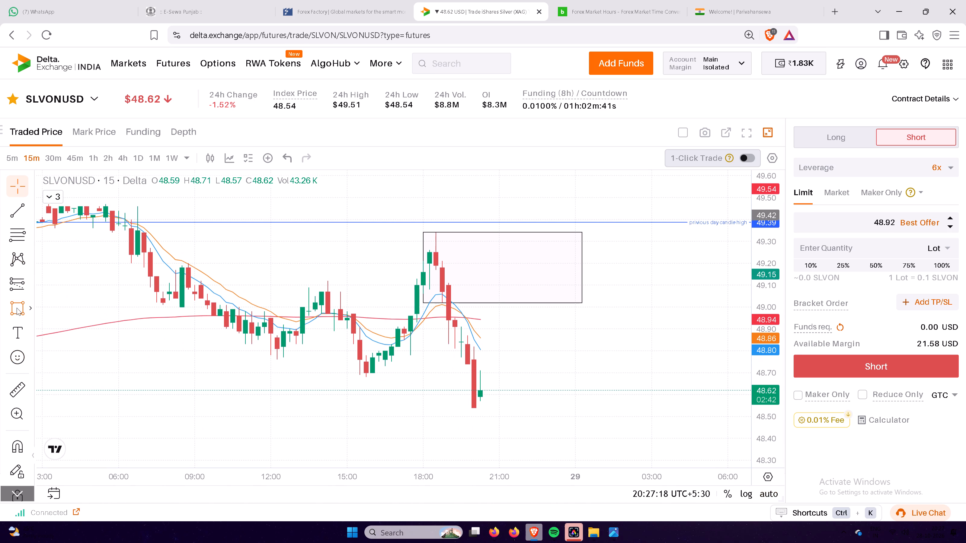
{"action": "left_click", "coordinate": [582, 270]}
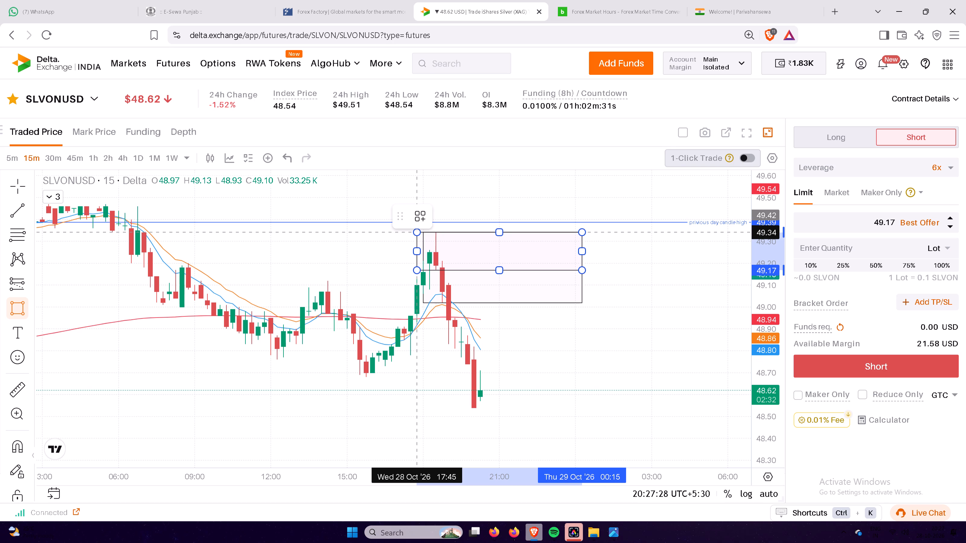
{"action": "left_click", "coordinate": [418, 233]}
{"action": "left_click", "coordinate": [645, 289]}
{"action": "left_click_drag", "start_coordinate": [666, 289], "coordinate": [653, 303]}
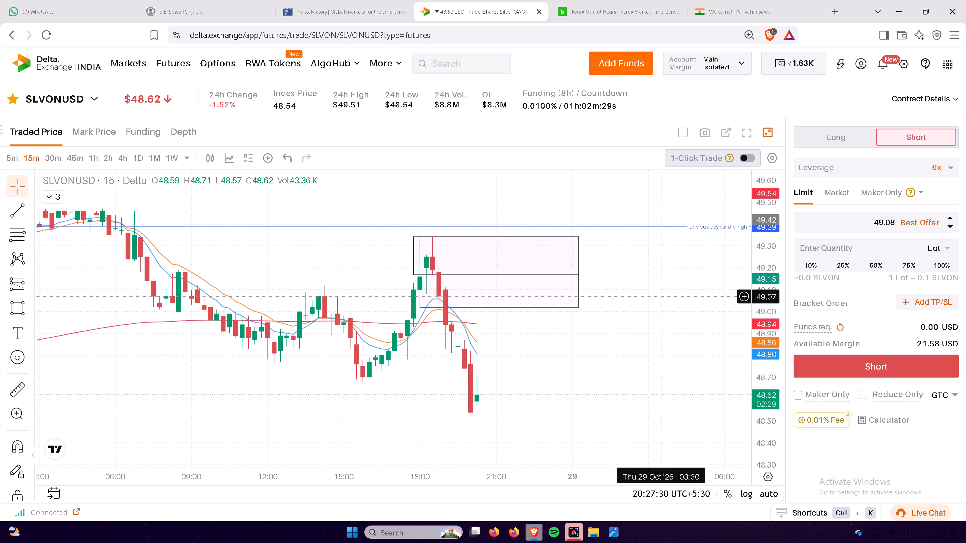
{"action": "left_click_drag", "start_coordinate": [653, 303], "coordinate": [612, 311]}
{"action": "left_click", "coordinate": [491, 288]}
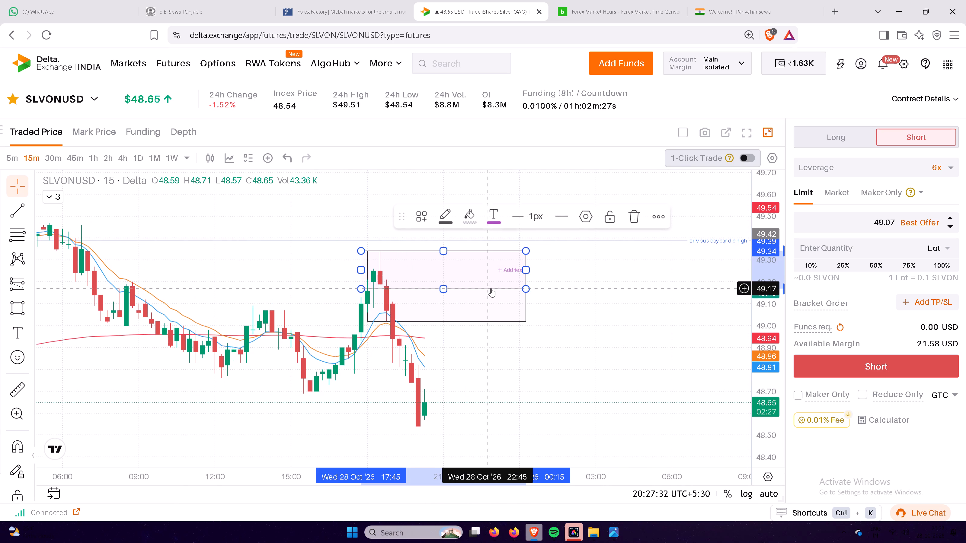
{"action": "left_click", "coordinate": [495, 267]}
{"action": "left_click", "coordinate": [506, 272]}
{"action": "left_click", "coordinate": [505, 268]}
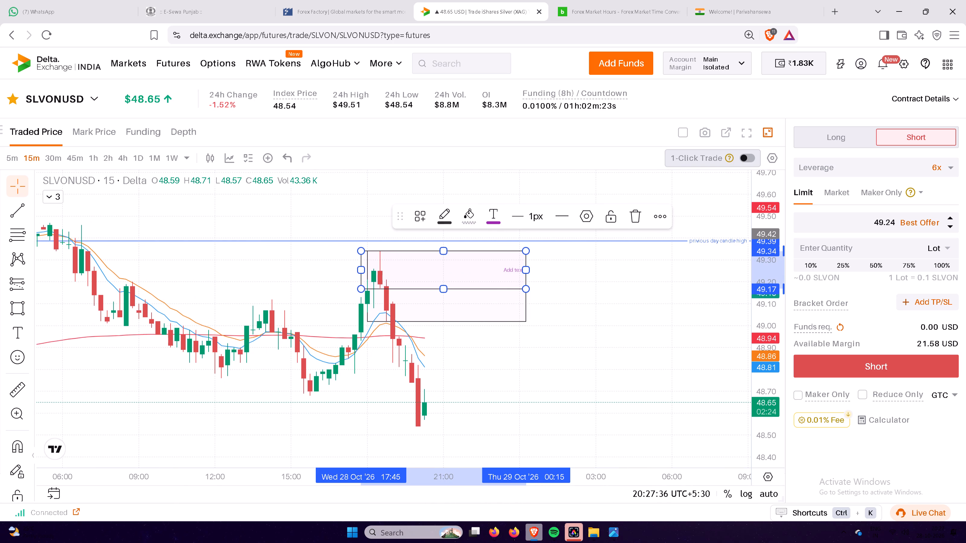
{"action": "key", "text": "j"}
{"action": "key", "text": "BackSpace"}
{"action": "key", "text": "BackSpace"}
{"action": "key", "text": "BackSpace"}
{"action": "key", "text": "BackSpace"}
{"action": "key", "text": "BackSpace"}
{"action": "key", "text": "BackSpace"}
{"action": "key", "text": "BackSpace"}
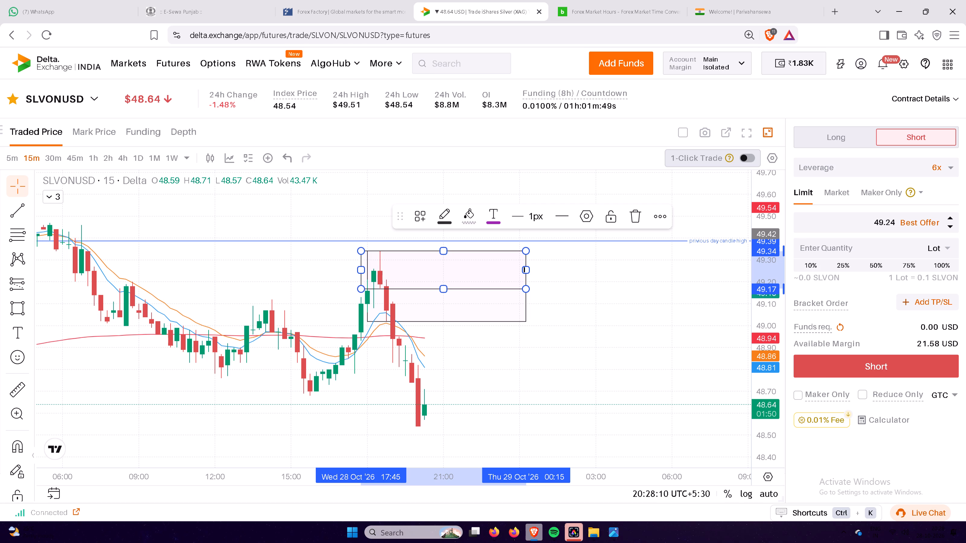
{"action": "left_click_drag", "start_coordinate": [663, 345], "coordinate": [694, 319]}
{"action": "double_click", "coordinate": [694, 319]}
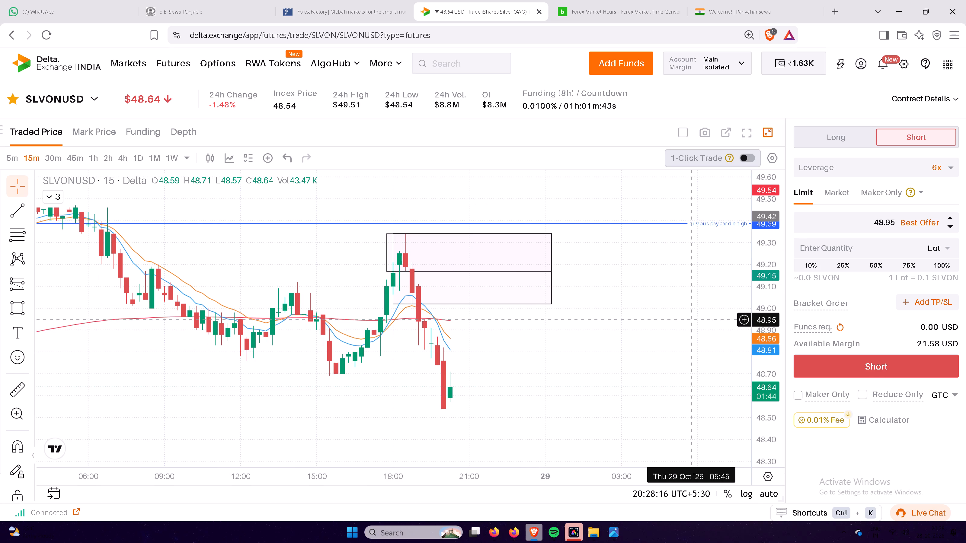
Shorten the smaller rectangle so that its end edge sits at 00:00 on 29 October.
{"action": "left_click_drag", "start_coordinate": [554, 254], "coordinate": [546, 253]}
{"action": "left_click", "coordinate": [616, 283]}
Switch the SLVONUSD chart to the 45m timeframe to view both rectangle zones.
{"action": "left_click_drag", "start_coordinate": [638, 284], "coordinate": [634, 301]}
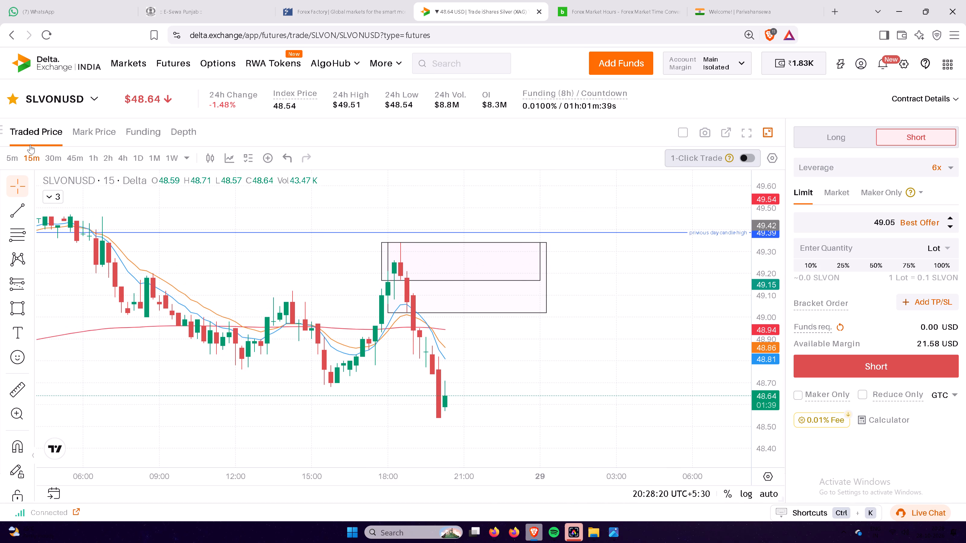
{"action": "left_click", "coordinate": [73, 159]}
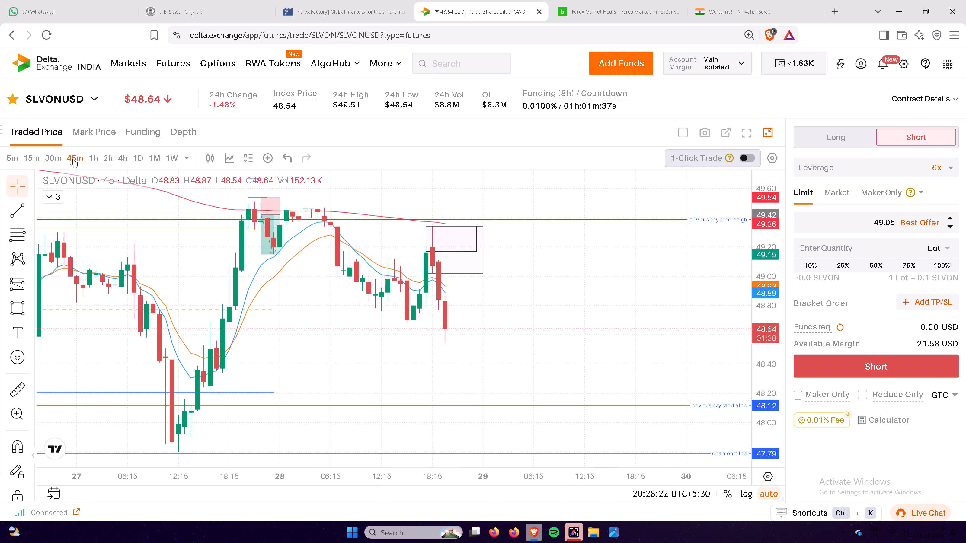
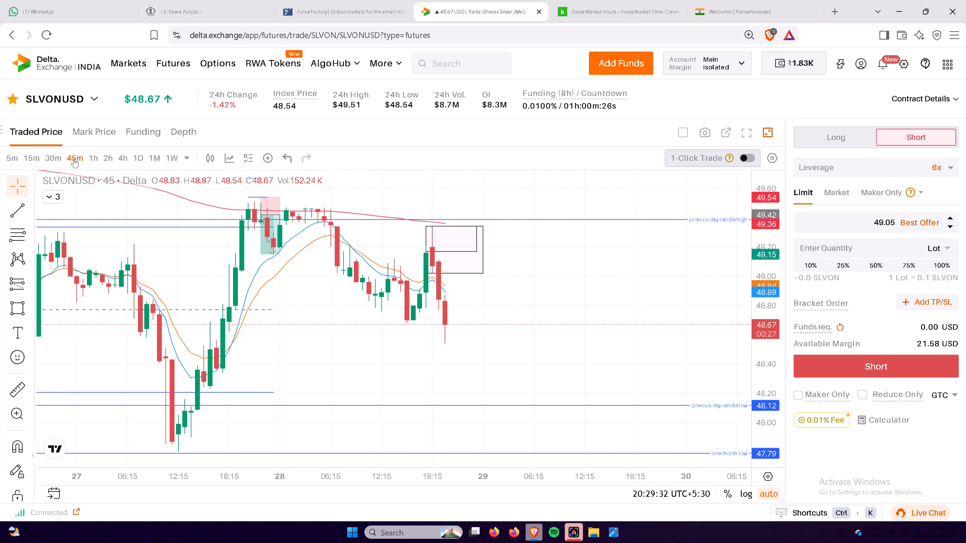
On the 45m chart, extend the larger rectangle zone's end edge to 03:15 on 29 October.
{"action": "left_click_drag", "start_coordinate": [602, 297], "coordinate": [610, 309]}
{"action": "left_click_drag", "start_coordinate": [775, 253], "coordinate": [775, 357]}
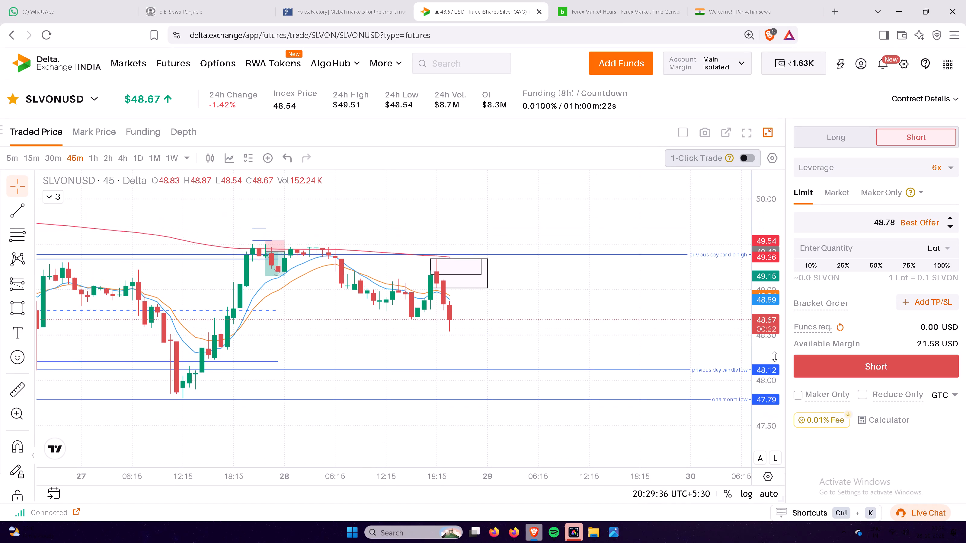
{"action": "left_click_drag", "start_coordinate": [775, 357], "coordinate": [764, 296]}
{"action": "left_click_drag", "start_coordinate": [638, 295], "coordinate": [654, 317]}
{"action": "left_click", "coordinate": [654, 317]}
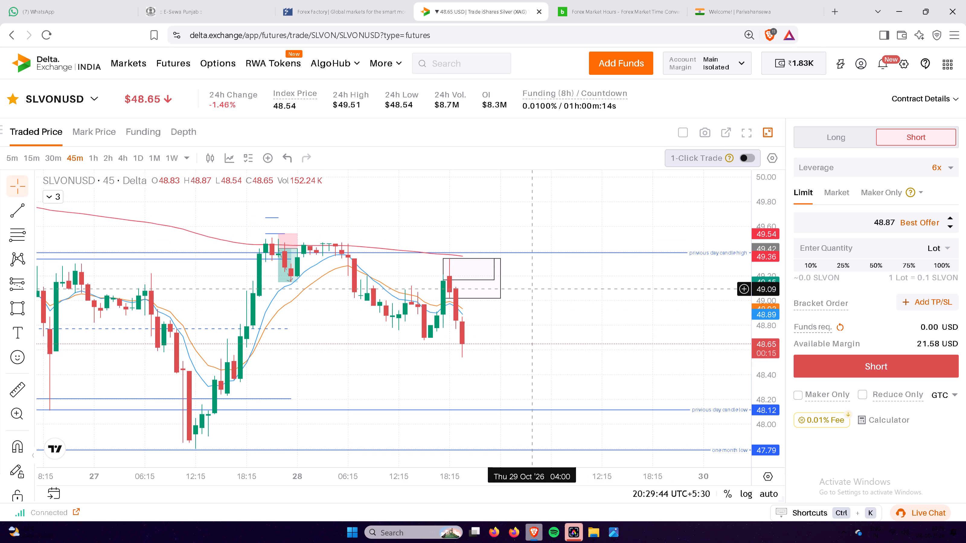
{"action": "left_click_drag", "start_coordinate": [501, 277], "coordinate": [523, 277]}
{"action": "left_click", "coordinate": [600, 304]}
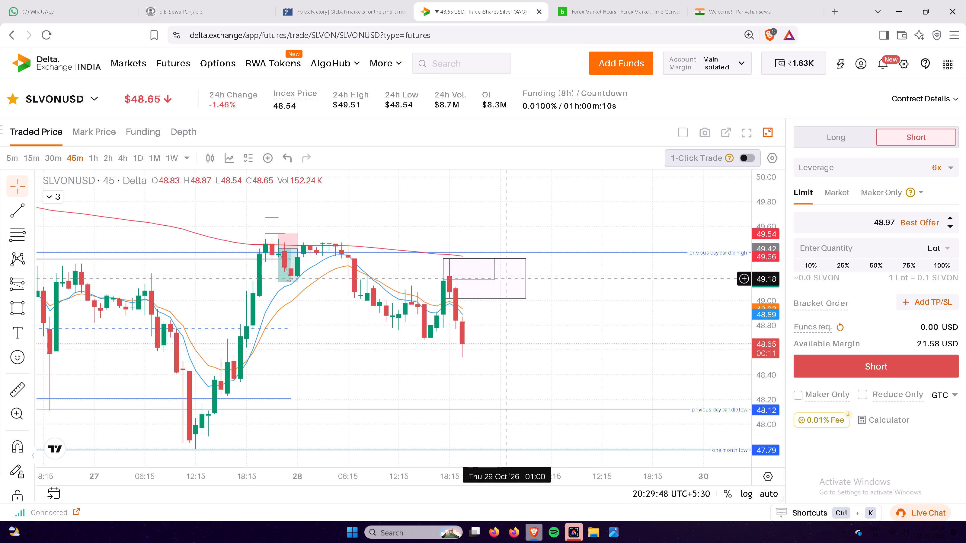
Label the larger rectangle zone "45 ORDER BLOCK".
{"action": "left_click", "coordinate": [509, 277]}
{"action": "left_click", "coordinate": [518, 279]}
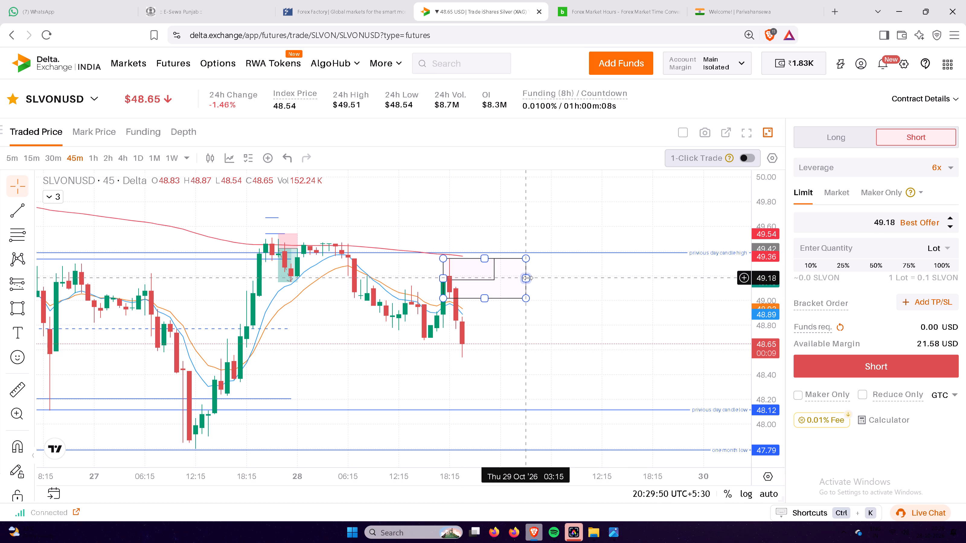
{"action": "left_click", "coordinate": [528, 278]}
{"action": "left_click", "coordinate": [515, 281]}
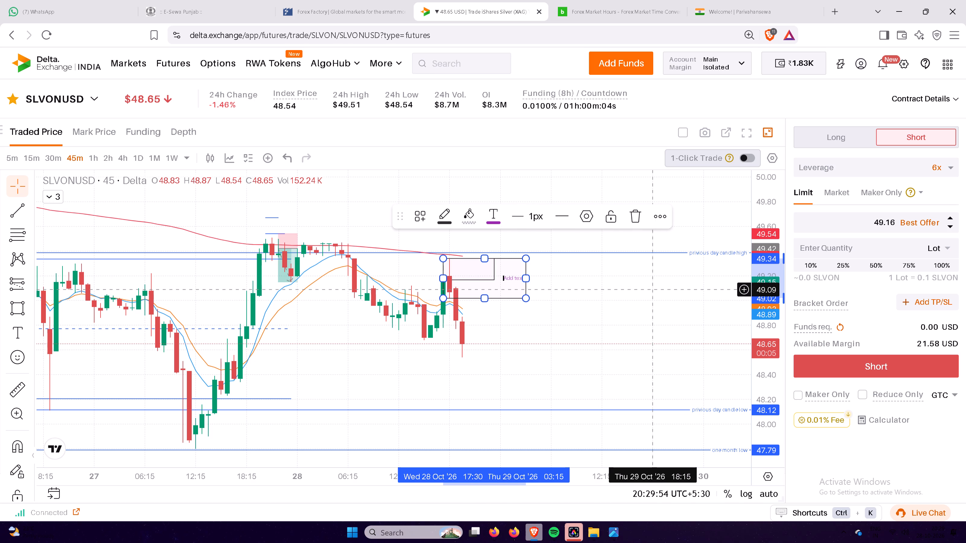
{"action": "type", "text": "45"}
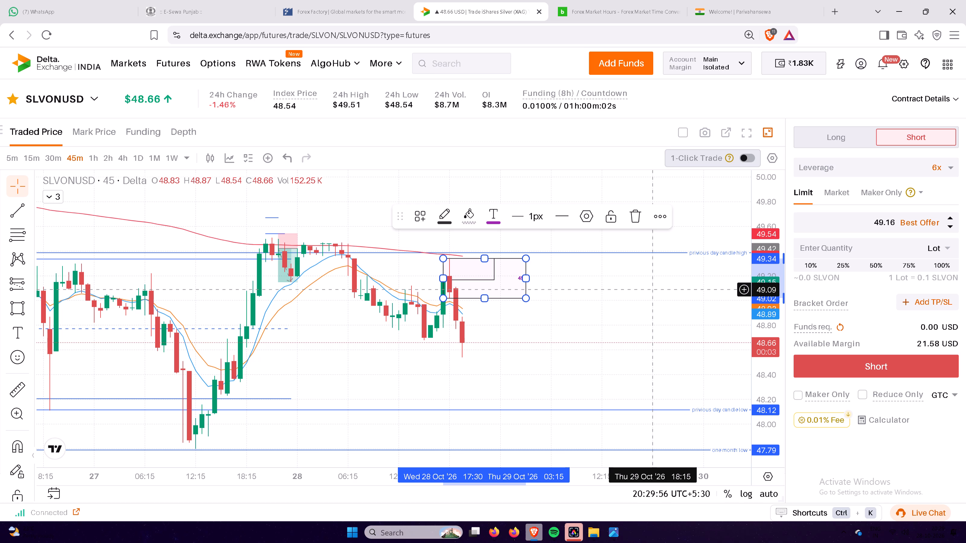
{"action": "key", "text": "space"}
{"action": "key", "text": "o"}
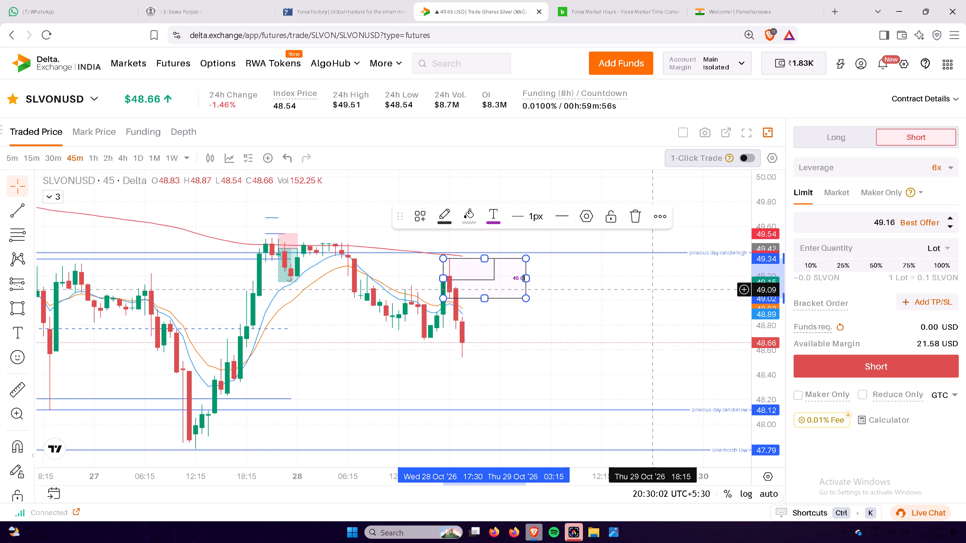
{"action": "type", "text": "RDER"}
{"action": "key", "text": "space"}
{"action": "type", "text": "BLOC"}
{"action": "key", "text": "k"}
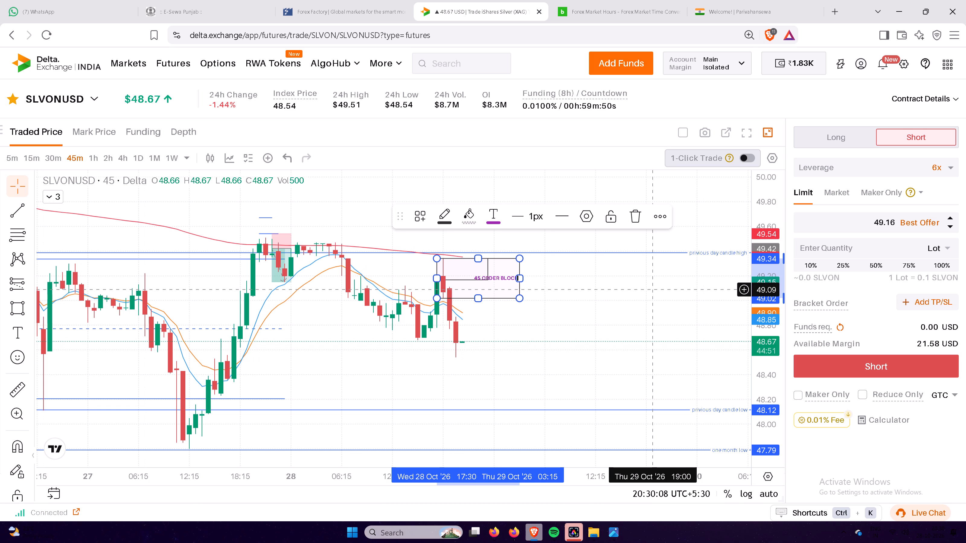
Set the 45 ORDER BLOCK label's text size to 12 and turn off bold.
{"action": "left_click", "coordinate": [580, 211]}
{"action": "left_click", "coordinate": [586, 213]}
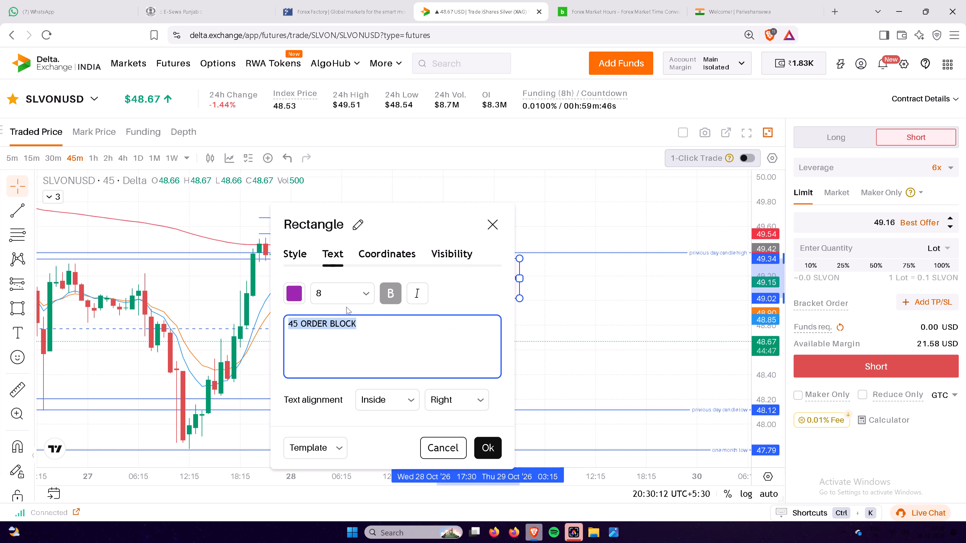
{"action": "left_click", "coordinate": [352, 294]}
{"action": "left_click", "coordinate": [360, 293]}
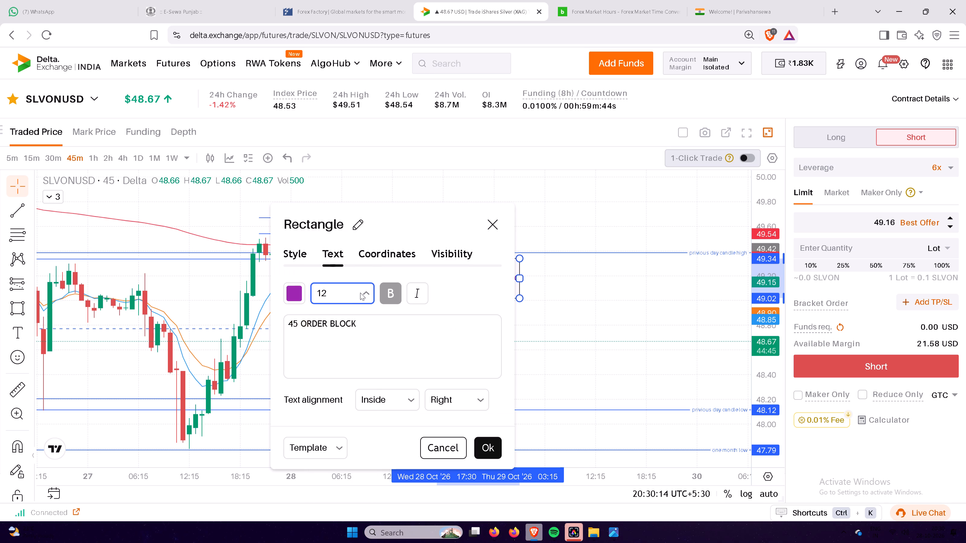
{"action": "left_click", "coordinate": [390, 293]}
{"action": "double_click", "coordinate": [680, 350]}
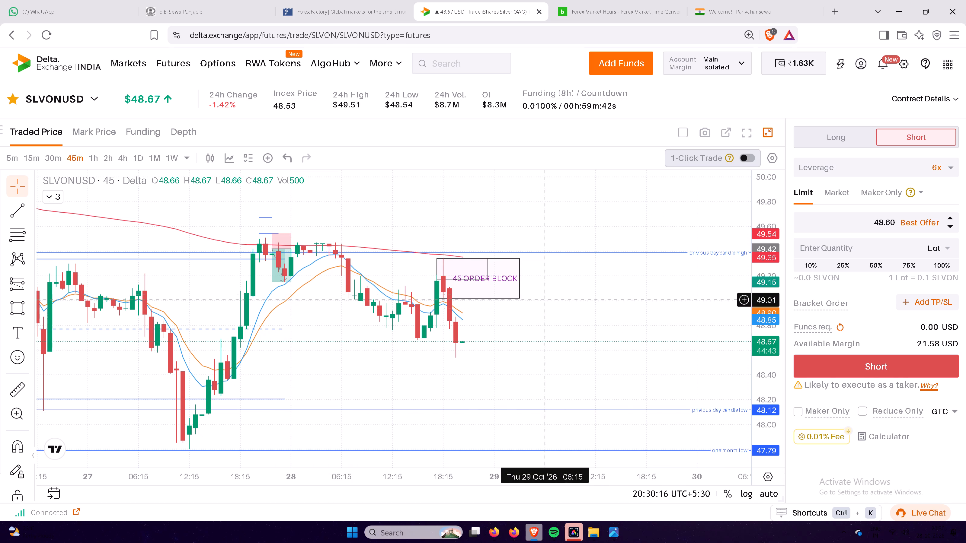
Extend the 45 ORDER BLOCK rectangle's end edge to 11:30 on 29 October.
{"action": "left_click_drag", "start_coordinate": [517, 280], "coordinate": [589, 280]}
Set the 45 ORDER BLOCK label's text size to 8.
{"action": "left_click", "coordinate": [593, 216]}
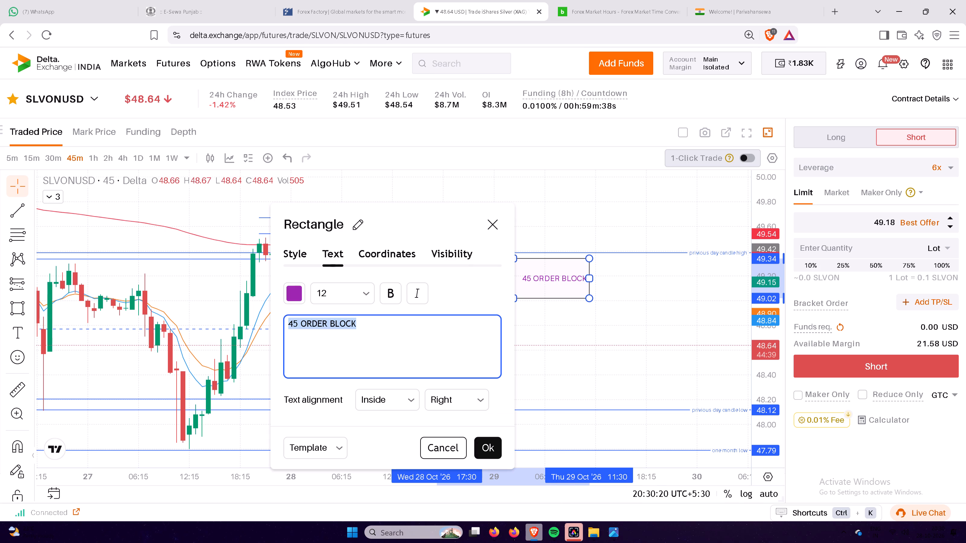
{"action": "left_click", "coordinate": [373, 288]}
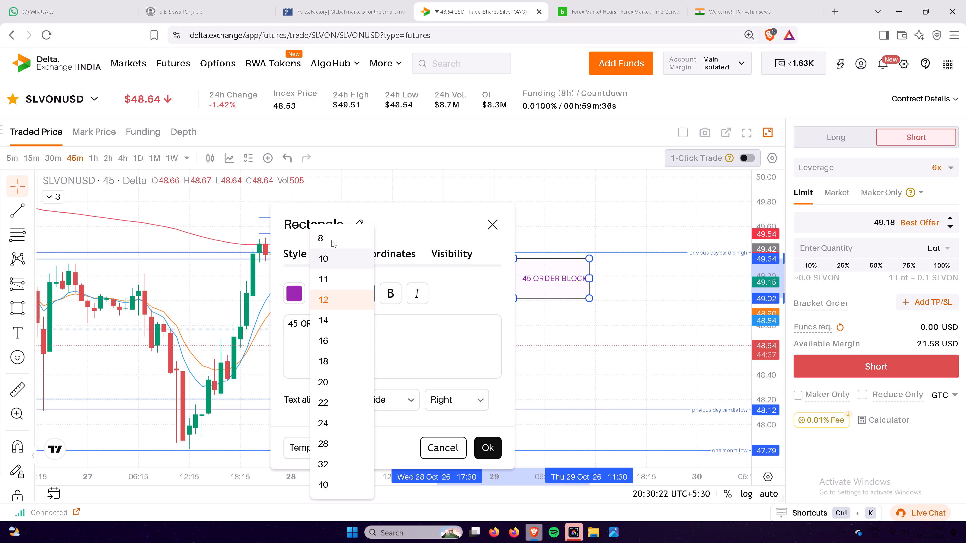
{"action": "left_click", "coordinate": [331, 240]}
{"action": "left_click", "coordinate": [628, 324]}
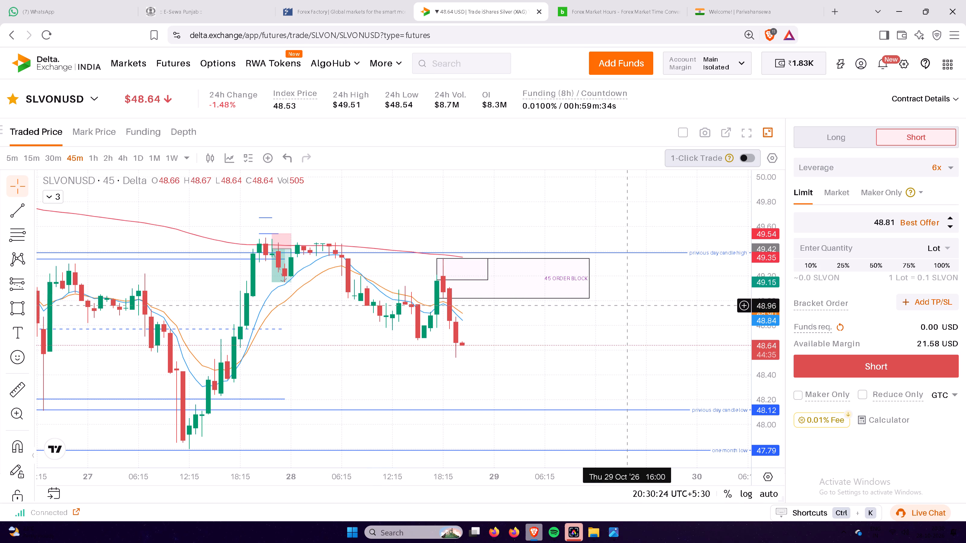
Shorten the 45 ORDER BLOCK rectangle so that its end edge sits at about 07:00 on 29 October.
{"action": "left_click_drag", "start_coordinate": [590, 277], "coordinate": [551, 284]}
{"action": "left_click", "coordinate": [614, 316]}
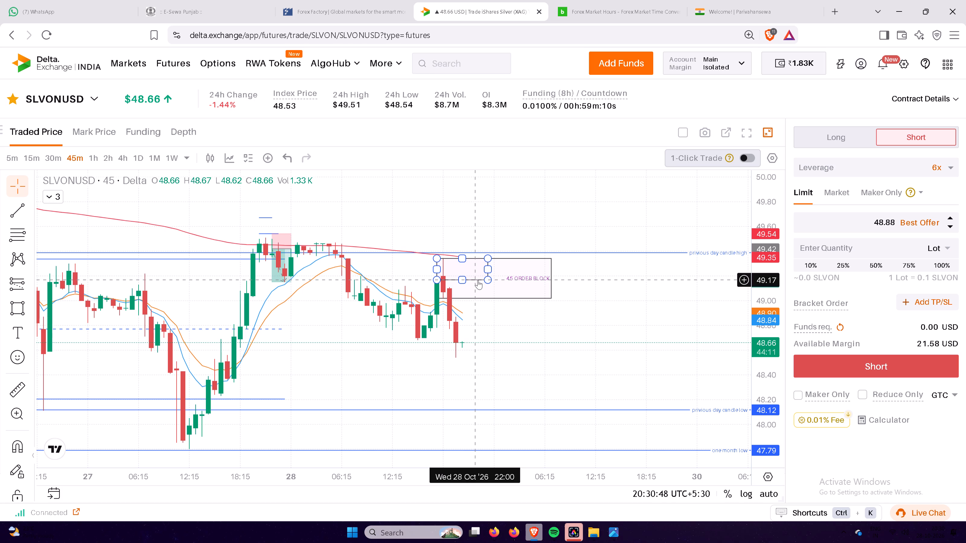
On the 15m timeframe, label the smaller rectangle zone "15 ORDER BLOCK".
{"action": "left_click_drag", "start_coordinate": [644, 339], "coordinate": [661, 331]}
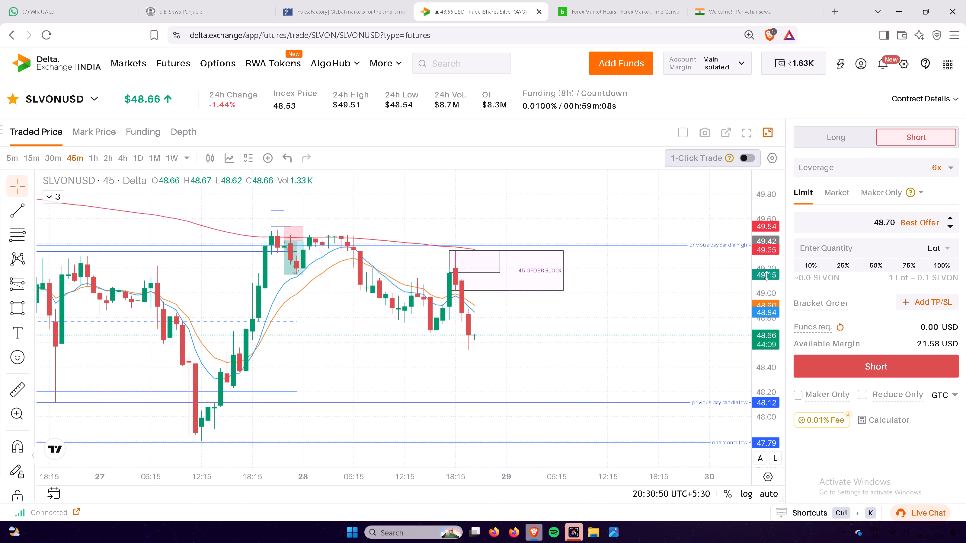
{"action": "left_click_drag", "start_coordinate": [766, 275], "coordinate": [766, 285]}
{"action": "left_click_drag", "start_coordinate": [674, 284], "coordinate": [674, 298]}
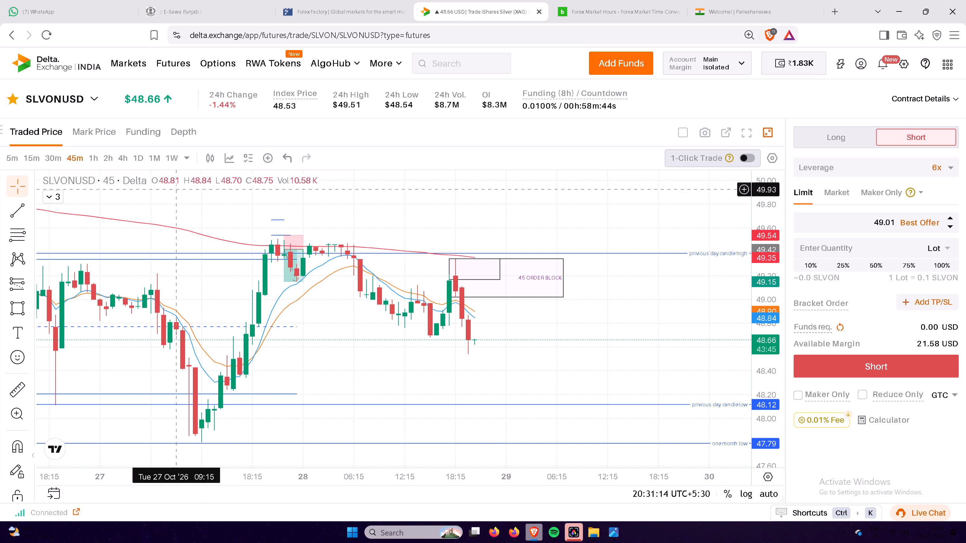
{"action": "left_click_drag", "start_coordinate": [765, 286], "coordinate": [760, 273]}
{"action": "left_click_drag", "start_coordinate": [671, 305], "coordinate": [668, 319]}
{"action": "left_click", "coordinate": [34, 158]}
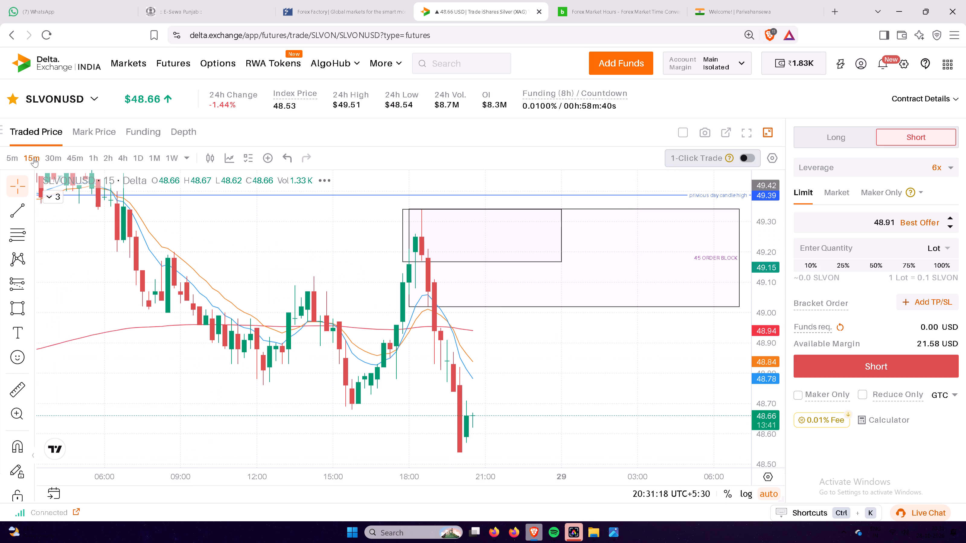
{"action": "left_click_drag", "start_coordinate": [780, 258], "coordinate": [772, 365]}
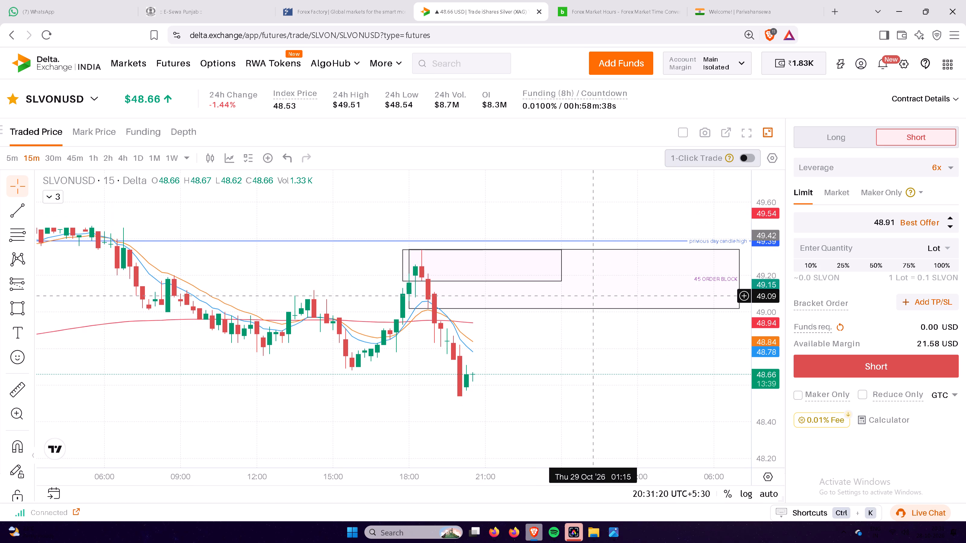
{"action": "left_click", "coordinate": [563, 264]}
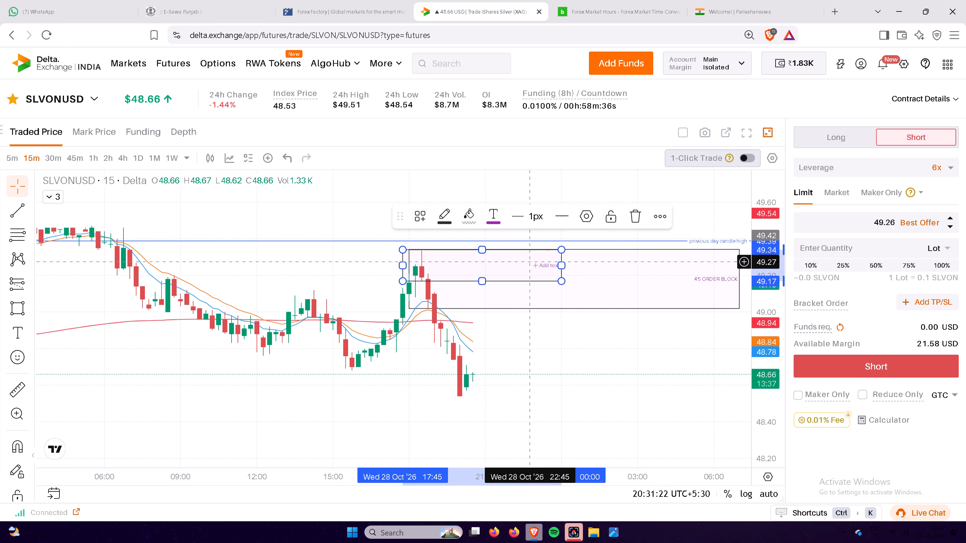
{"action": "left_click", "coordinate": [547, 262]}
{"action": "type", "text": "15"}
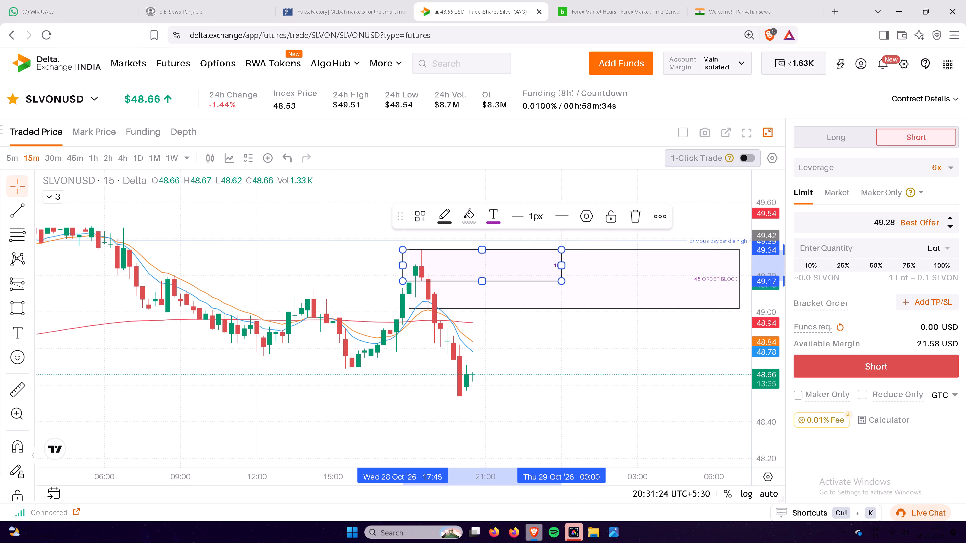
{"action": "key", "text": "space"}
{"action": "type", "text": "ORDER"}
{"action": "key", "text": "space"}
{"action": "key", "text": "b"}
{"action": "type", "text": "LOCK"}
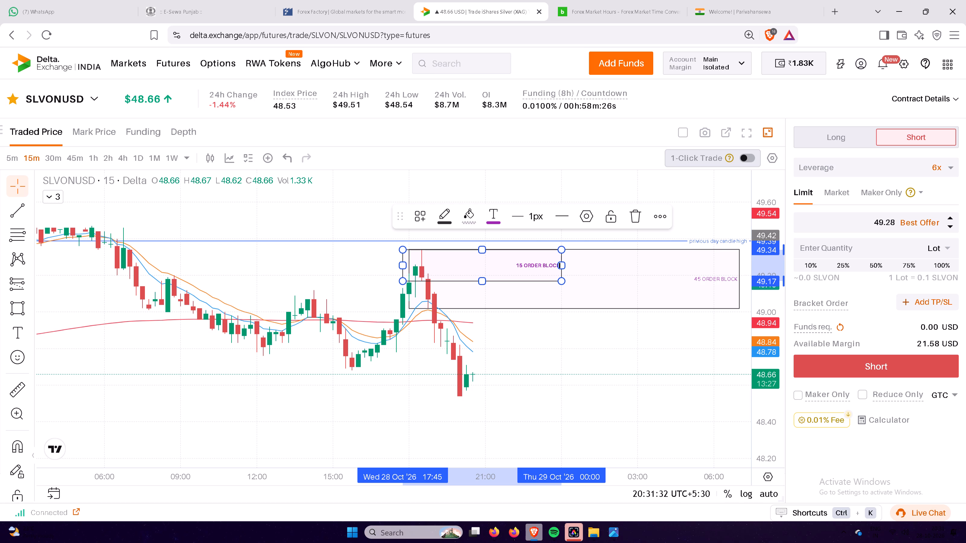
Turn off bold for the 15 ORDER BLOCK label.
{"action": "left_click", "coordinate": [591, 215]}
{"action": "left_click", "coordinate": [396, 290]}
{"action": "left_click", "coordinate": [597, 351]}
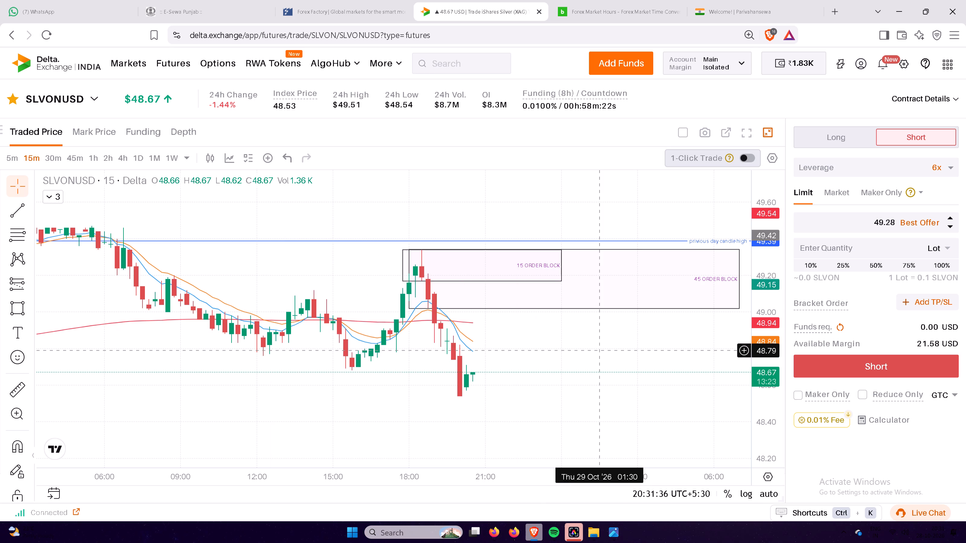
On the 5m timeframe, shorten the 45 ORDER BLOCK rectangle so that its end edge sits at 01:05 on 29 October.
{"action": "left_click_drag", "start_coordinate": [623, 348], "coordinate": [557, 330]}
{"action": "left_click", "coordinate": [557, 330]}
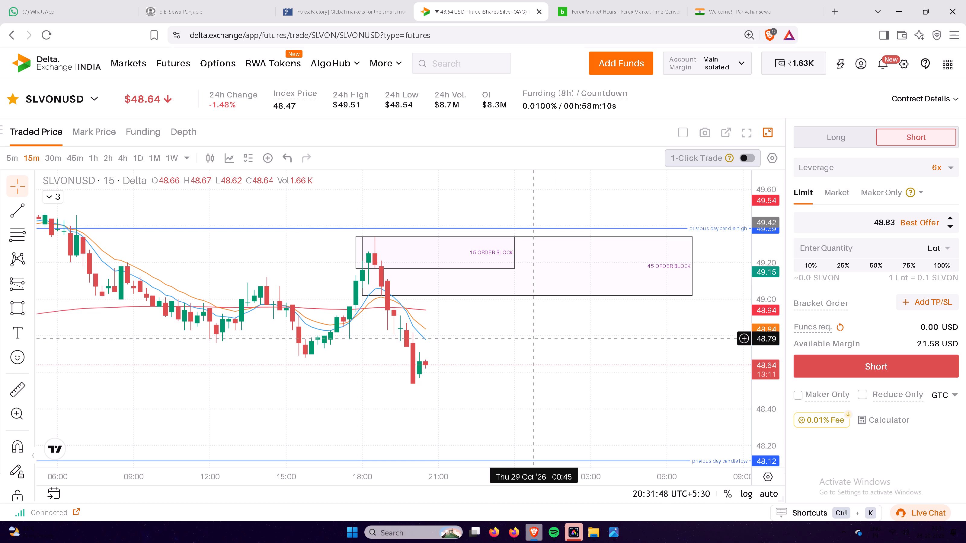
{"action": "left_click_drag", "start_coordinate": [548, 329], "coordinate": [560, 330]}
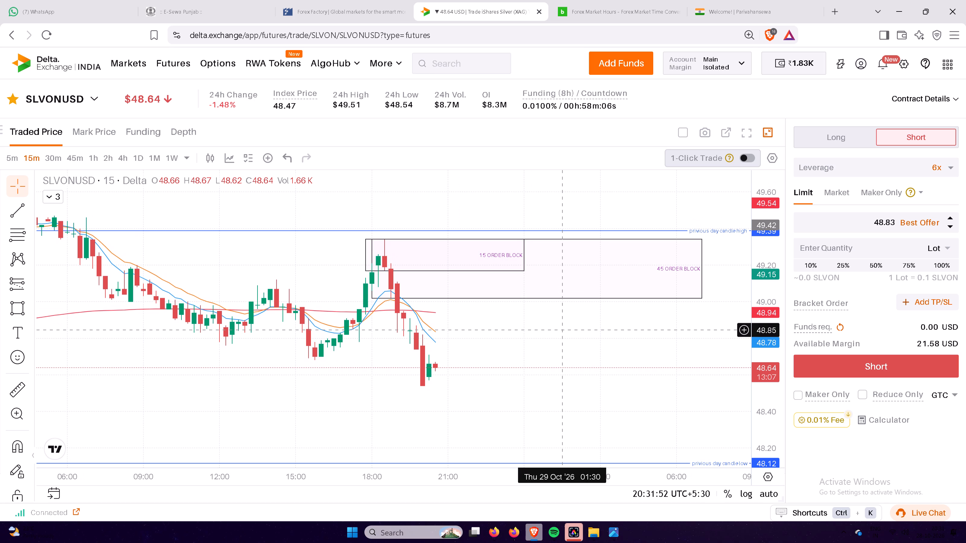
{"action": "left_click_drag", "start_coordinate": [560, 330], "coordinate": [558, 324]}
{"action": "left_click", "coordinate": [558, 324]}
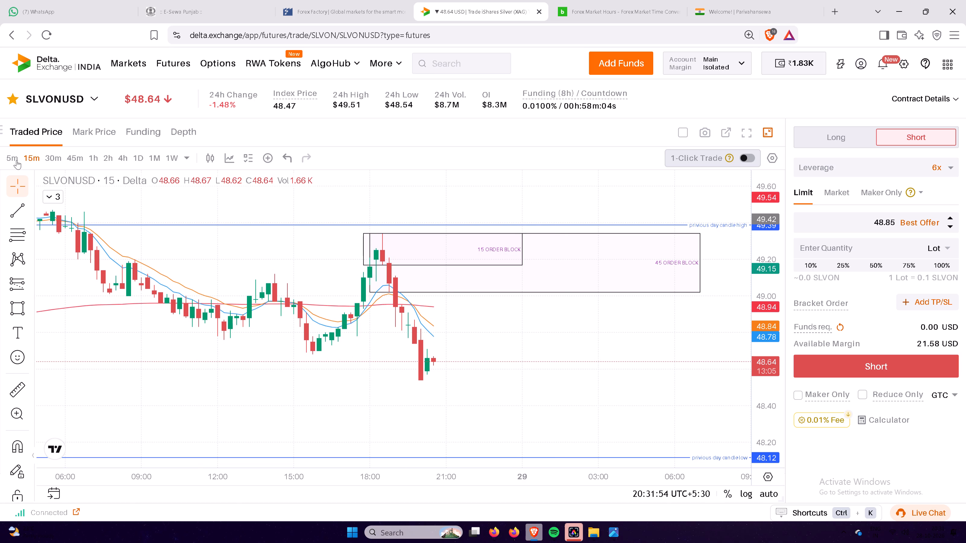
{"action": "left_click", "coordinate": [17, 160]}
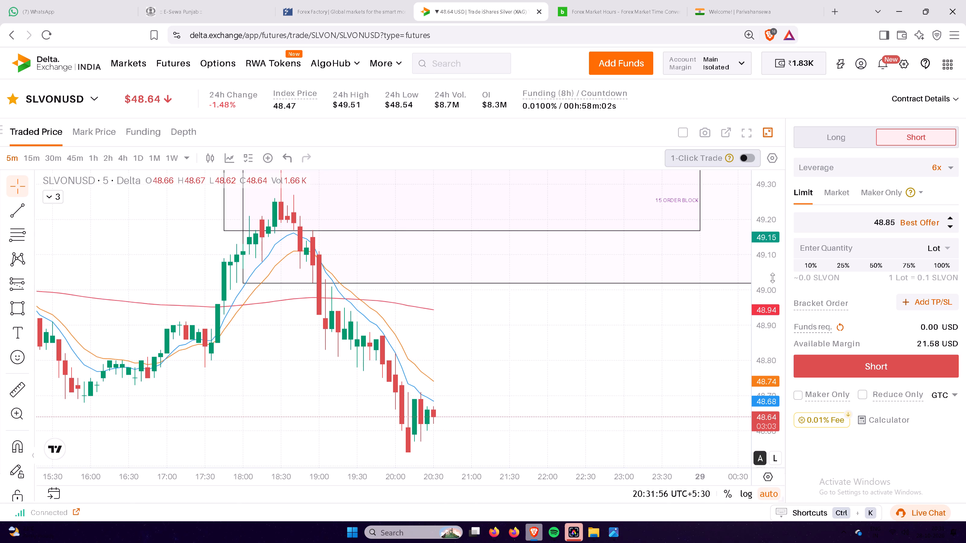
{"action": "left_click_drag", "start_coordinate": [772, 278], "coordinate": [760, 355]}
{"action": "scroll", "coordinate": [676, 353], "scroll_direction": "down", "scroll_amount": 2}
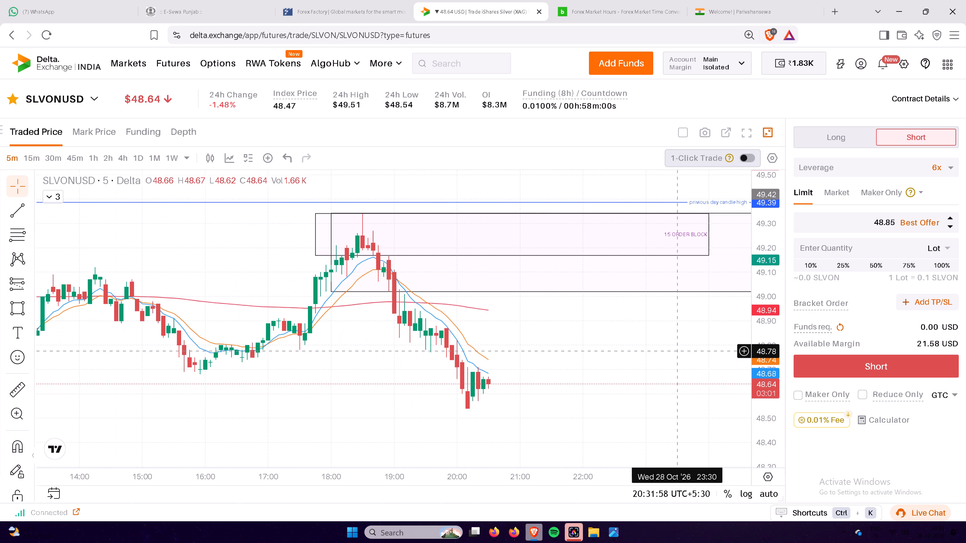
{"action": "left_click_drag", "start_coordinate": [676, 350], "coordinate": [342, 379]}
{"action": "left_click_drag", "start_coordinate": [668, 365], "coordinate": [232, 376]}
{"action": "left_click_drag", "start_coordinate": [707, 287], "coordinate": [372, 305]}
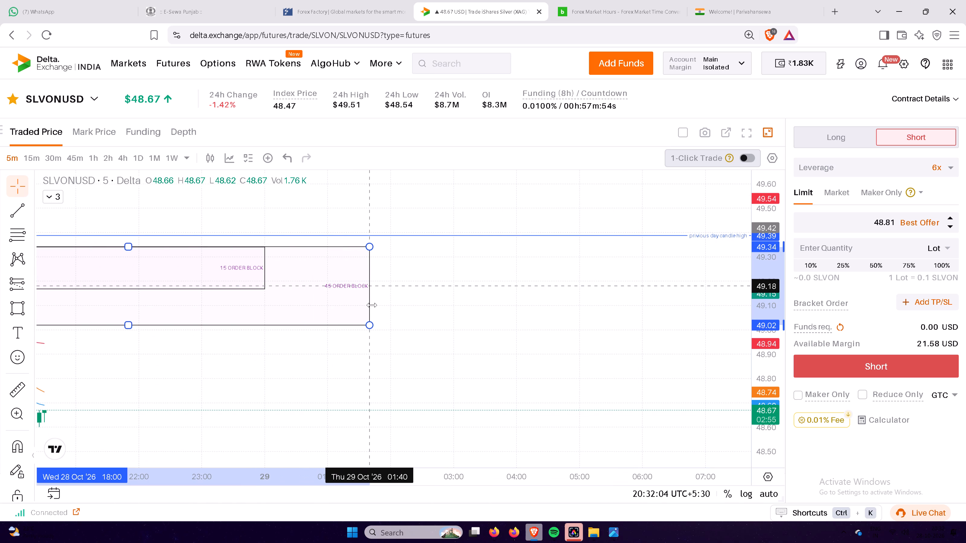
{"action": "left_click_drag", "start_coordinate": [372, 305], "coordinate": [335, 289]}
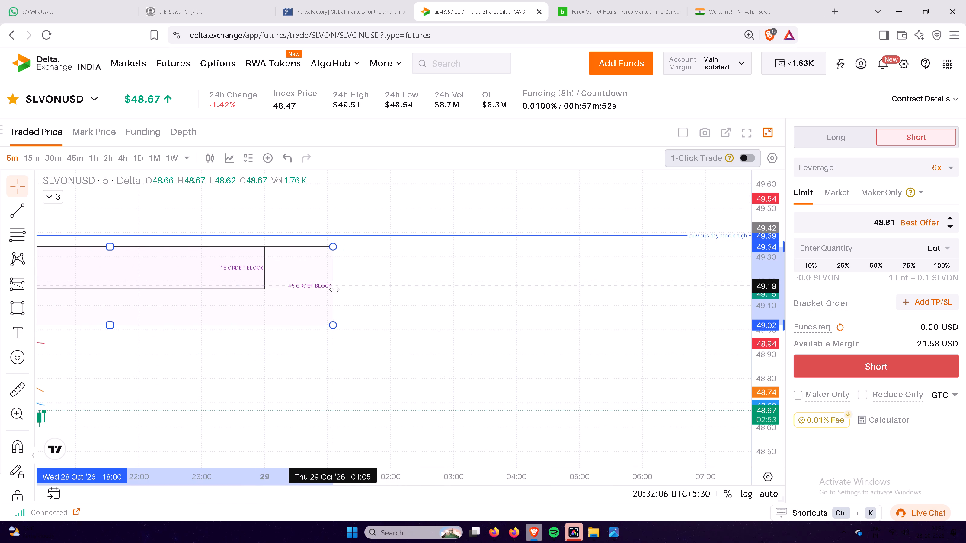
{"action": "left_click_drag", "start_coordinate": [335, 289], "coordinate": [334, 289]}
{"action": "left_click", "coordinate": [393, 325]}
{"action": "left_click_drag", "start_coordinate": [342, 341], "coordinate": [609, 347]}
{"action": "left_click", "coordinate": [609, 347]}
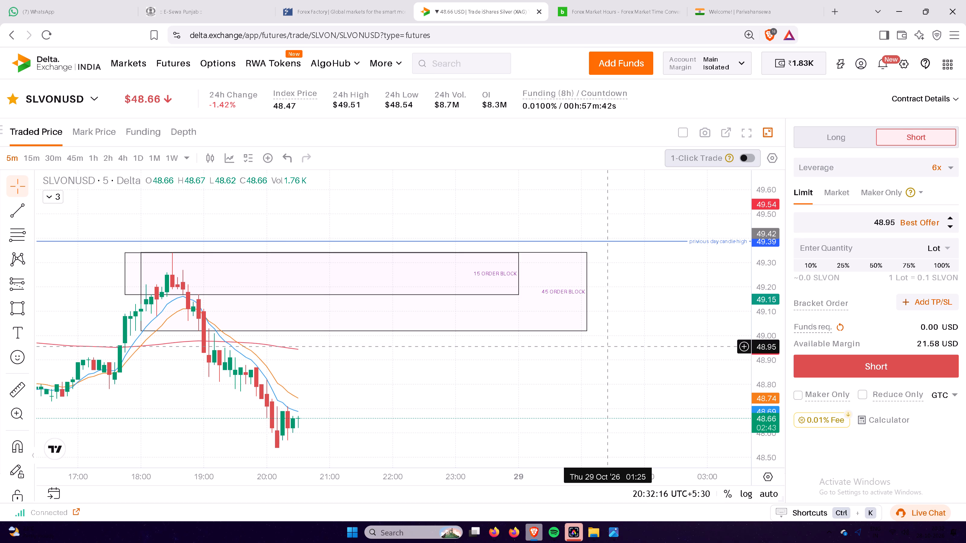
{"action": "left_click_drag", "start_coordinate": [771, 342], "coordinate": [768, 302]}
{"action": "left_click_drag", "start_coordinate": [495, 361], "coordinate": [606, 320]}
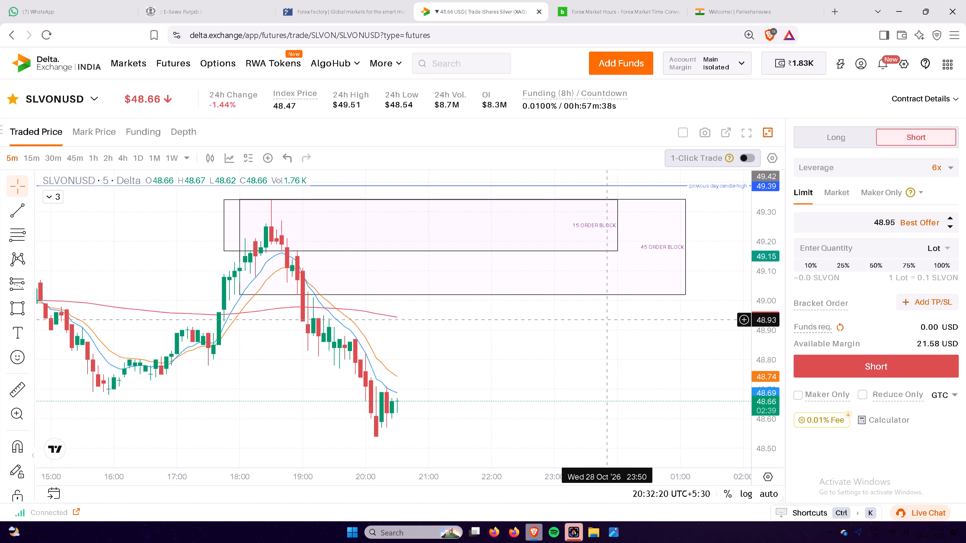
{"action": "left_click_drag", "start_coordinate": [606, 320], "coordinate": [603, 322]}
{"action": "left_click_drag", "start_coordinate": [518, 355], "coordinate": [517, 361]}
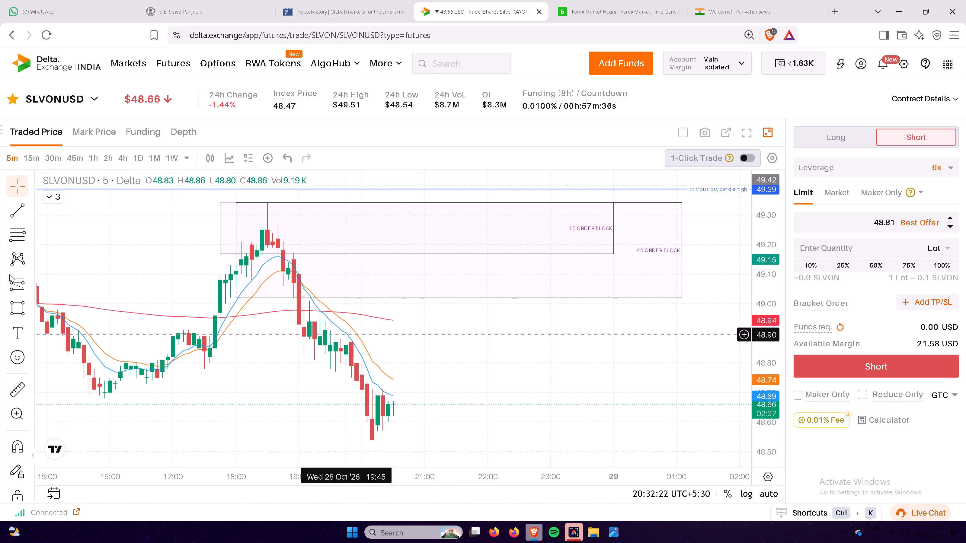
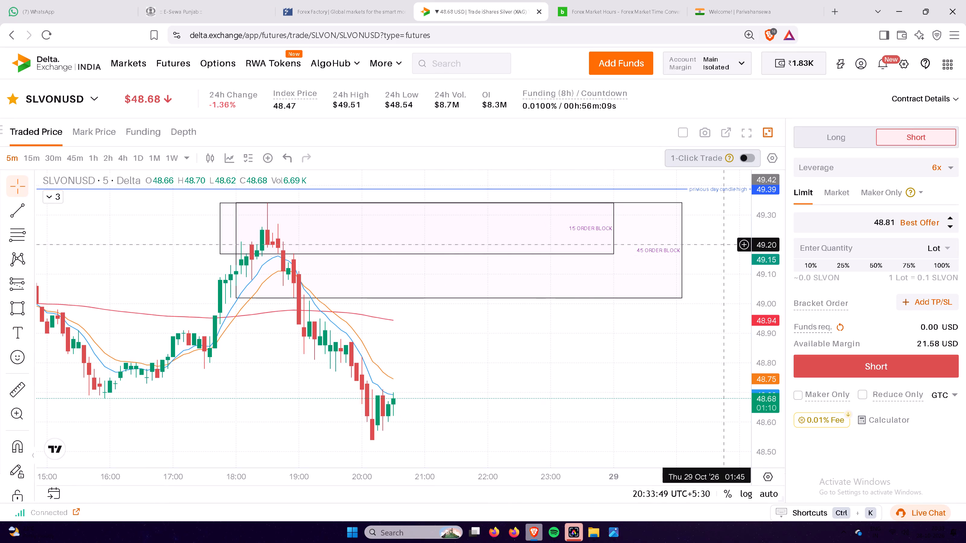
Examine SLVONUSD's recent 5m price action around the 15 and 45 ORDER BLOCK zones.
{"action": "left_click_drag", "start_coordinate": [770, 249], "coordinate": [772, 348]}
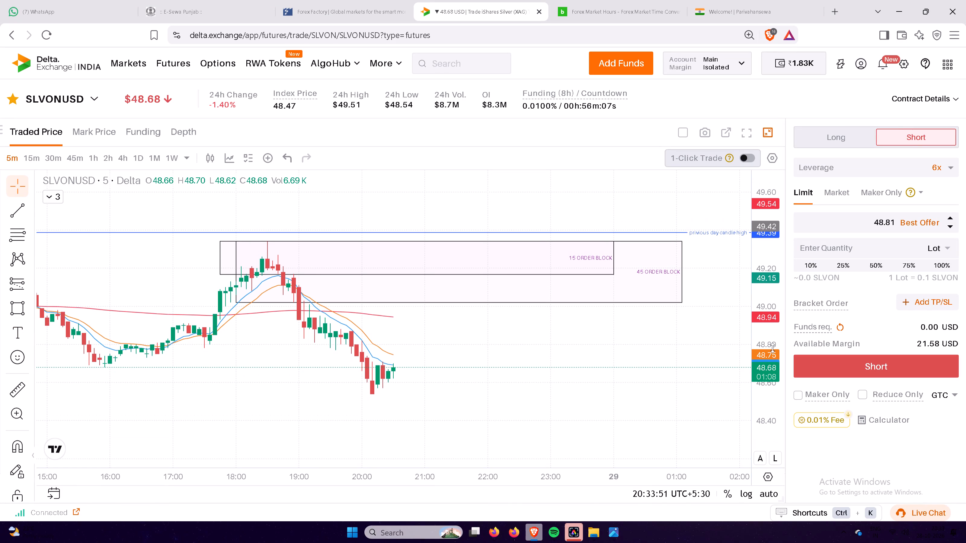
{"action": "scroll", "coordinate": [649, 366], "scroll_direction": "down", "scroll_amount": 13}
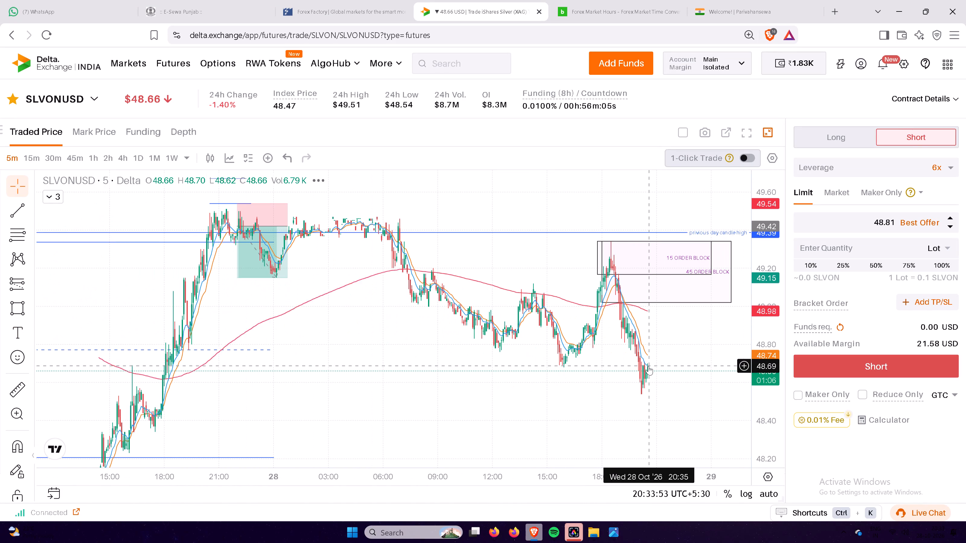
{"action": "scroll", "coordinate": [648, 366], "scroll_direction": "up", "scroll_amount": 9}
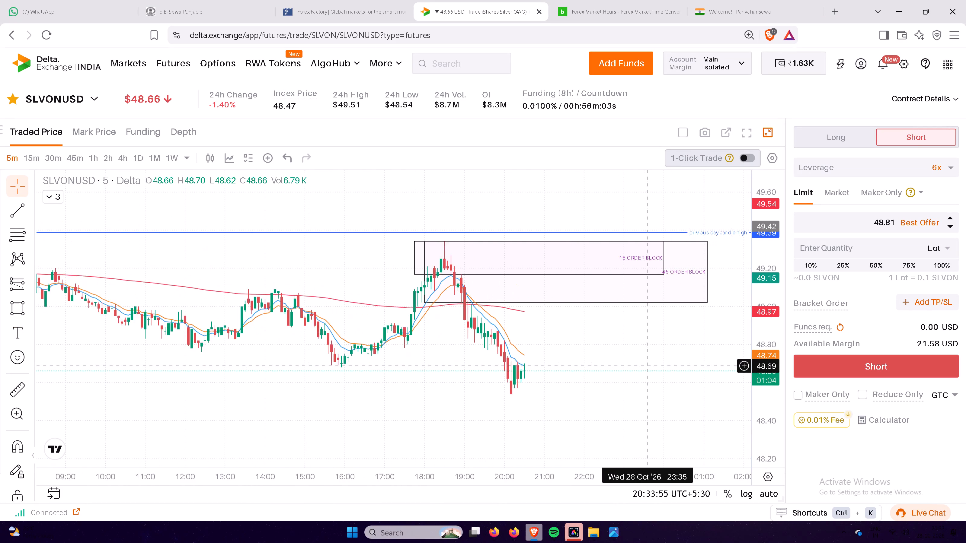
{"action": "scroll", "coordinate": [648, 366], "scroll_direction": "up", "scroll_amount": 7}
{"action": "left_click_drag", "start_coordinate": [446, 333], "coordinate": [632, 343]}
{"action": "scroll", "coordinate": [632, 343], "scroll_direction": "up", "scroll_amount": 2}
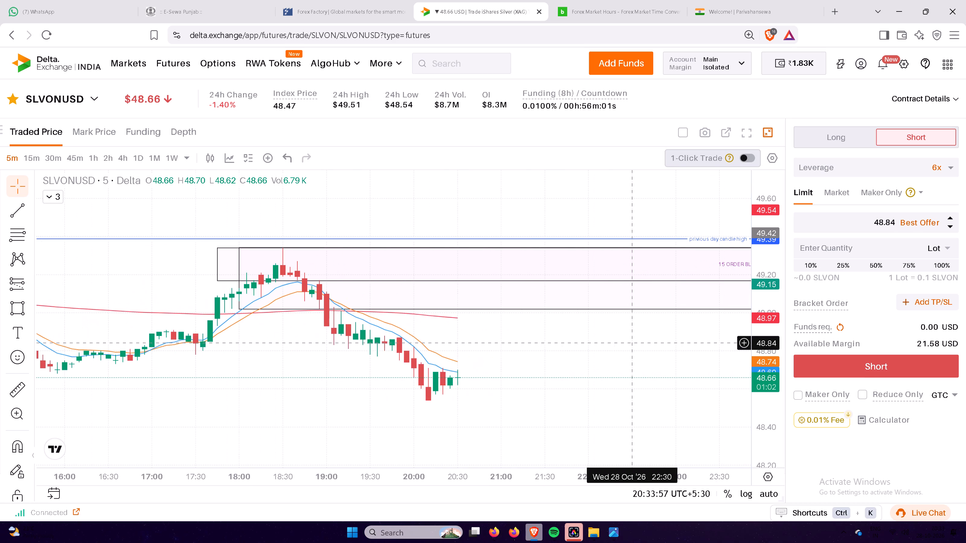
{"action": "left_click_drag", "start_coordinate": [633, 341], "coordinate": [535, 356]}
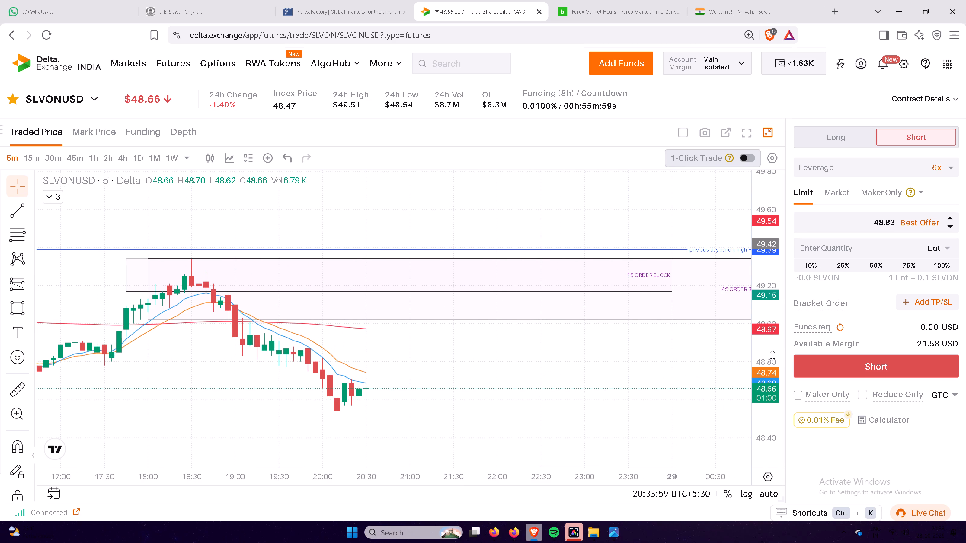
{"action": "left_click_drag", "start_coordinate": [772, 356], "coordinate": [770, 319]}
{"action": "left_click_drag", "start_coordinate": [525, 378], "coordinate": [535, 344]}
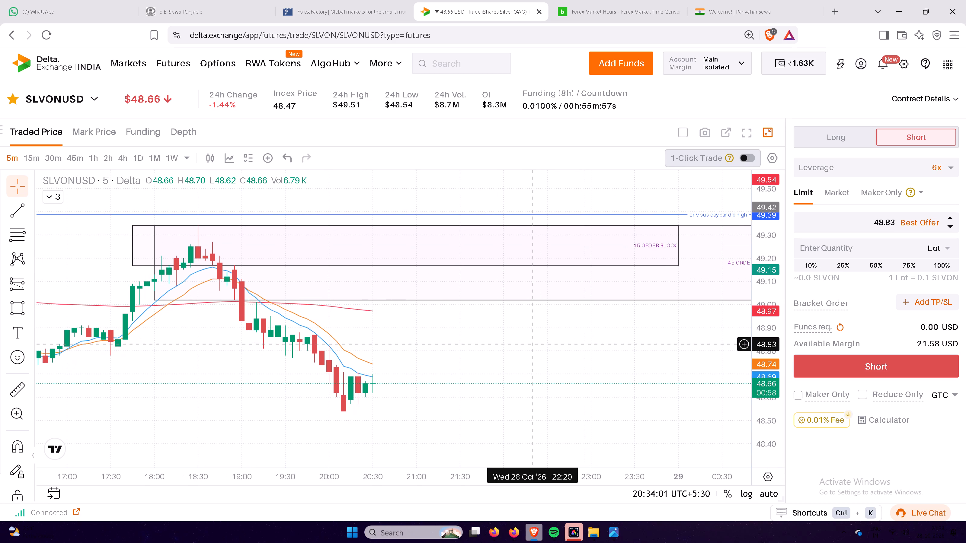
{"action": "left_click_drag", "start_coordinate": [590, 352], "coordinate": [592, 344]}
{"action": "left_click", "coordinate": [592, 344]}
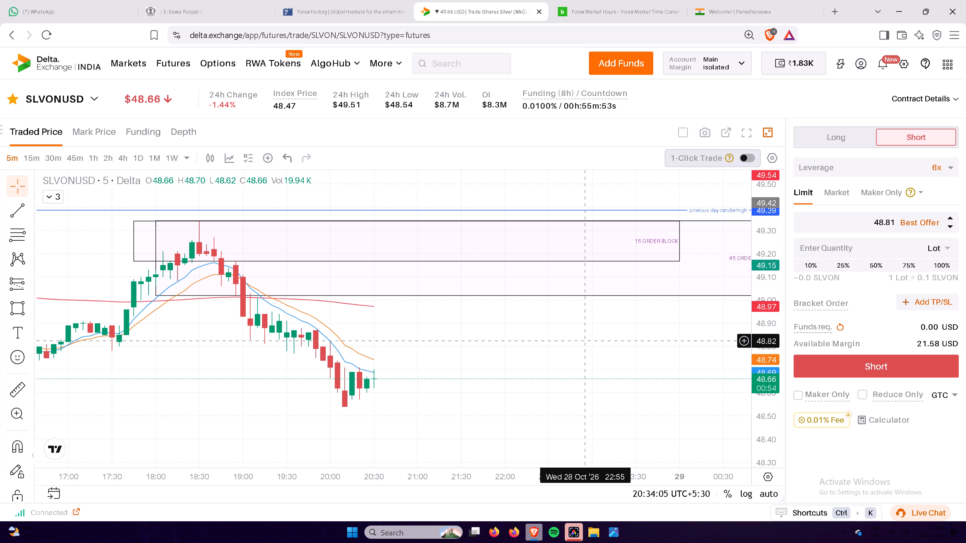
Shorten the 45 ORDER BLOCK rectangle so that its end edge sits at 00:40 on 29 October.
{"action": "left_click_drag", "start_coordinate": [580, 333], "coordinate": [467, 342]}
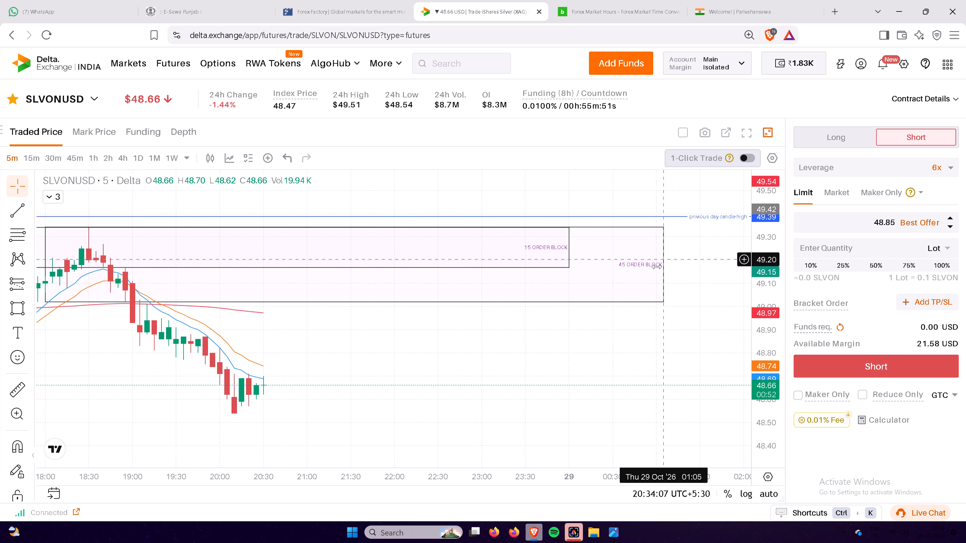
{"action": "left_click_drag", "start_coordinate": [662, 265], "coordinate": [624, 256]}
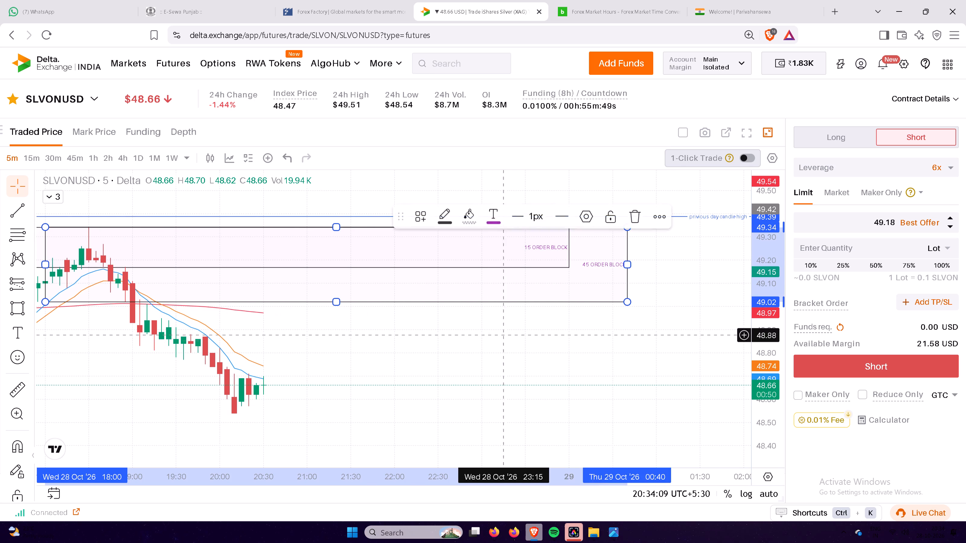
{"action": "left_click", "coordinate": [475, 344]}
Compare the order block zones on the 15m and 5m timeframes and examine the 5m candles inside them.
{"action": "left_click_drag", "start_coordinate": [431, 341], "coordinate": [618, 332]}
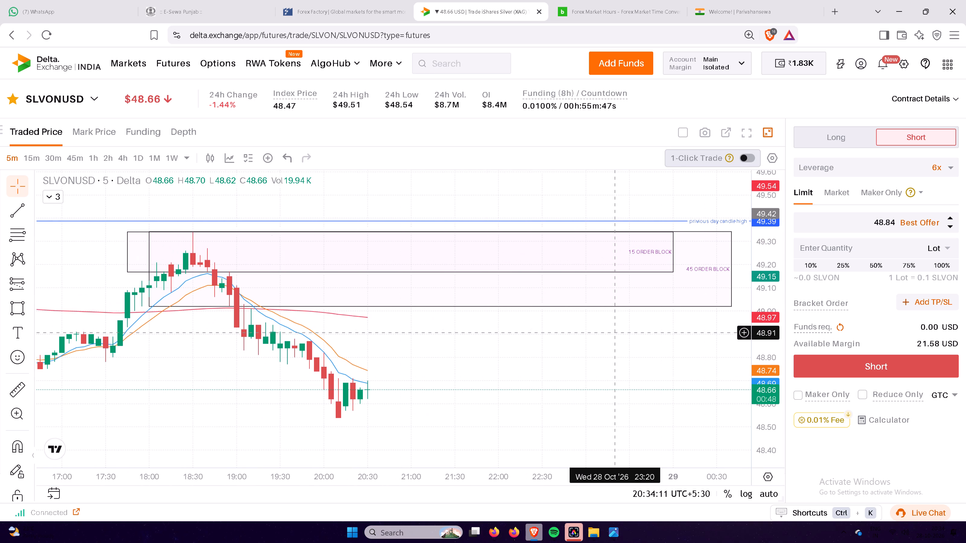
{"action": "left_click_drag", "start_coordinate": [618, 332], "coordinate": [615, 328]}
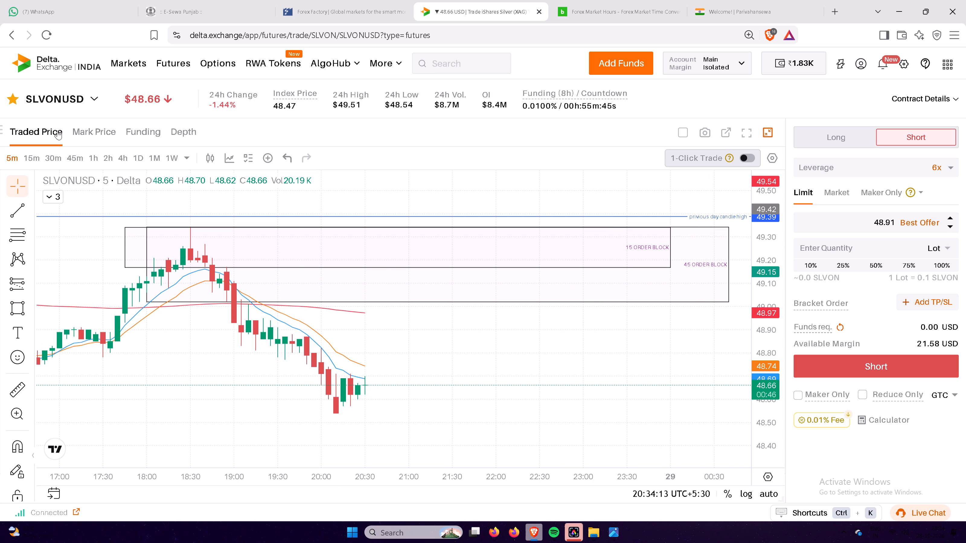
{"action": "left_click", "coordinate": [27, 153]}
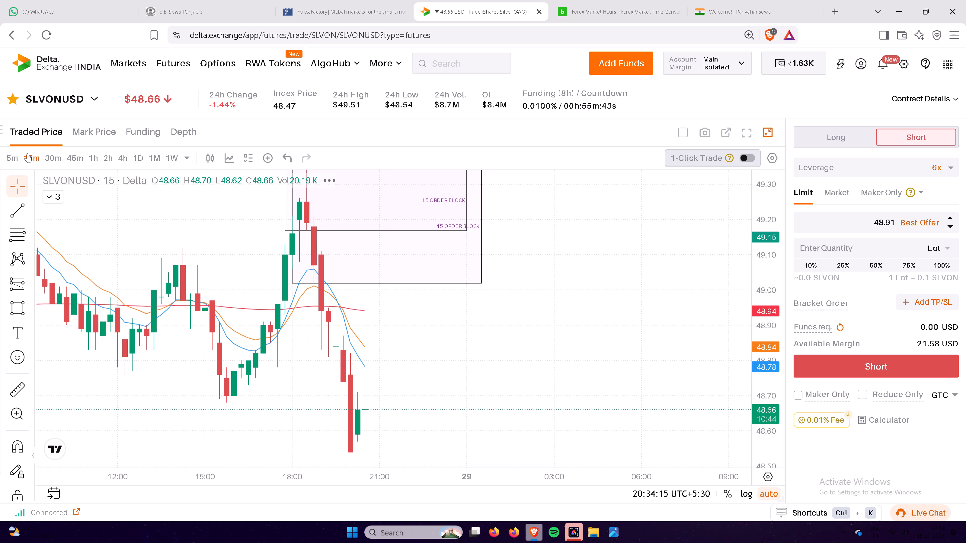
{"action": "left_click", "coordinate": [12, 157]}
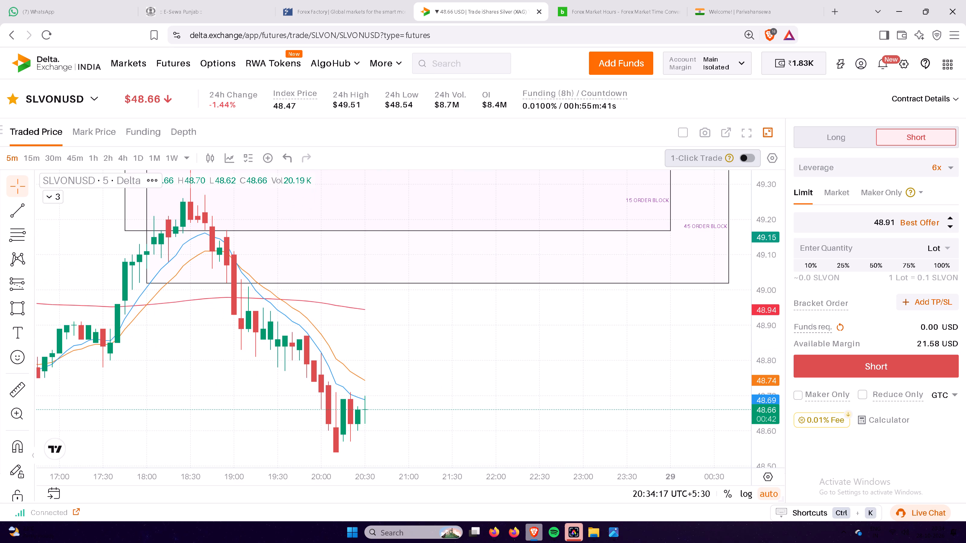
{"action": "left_click_drag", "start_coordinate": [648, 310], "coordinate": [660, 362]}
{"action": "left_click_drag", "start_coordinate": [778, 240], "coordinate": [772, 277]}
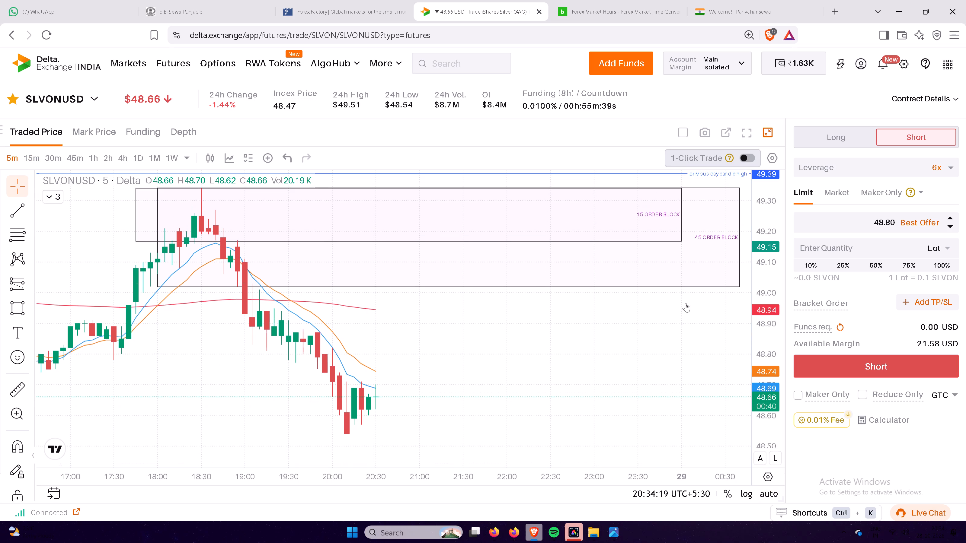
{"action": "left_click_drag", "start_coordinate": [502, 355], "coordinate": [509, 396]}
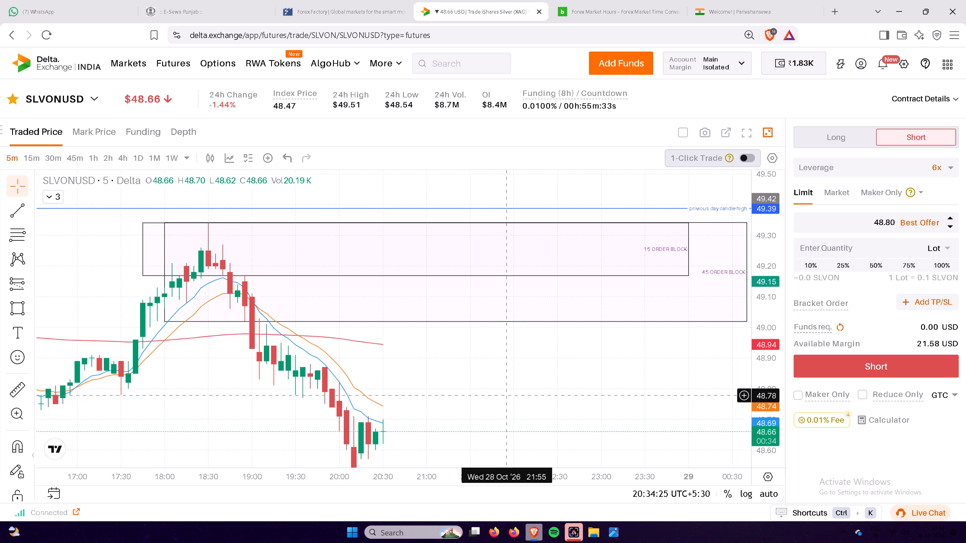
{"action": "left_click_drag", "start_coordinate": [509, 396], "coordinate": [502, 374]}
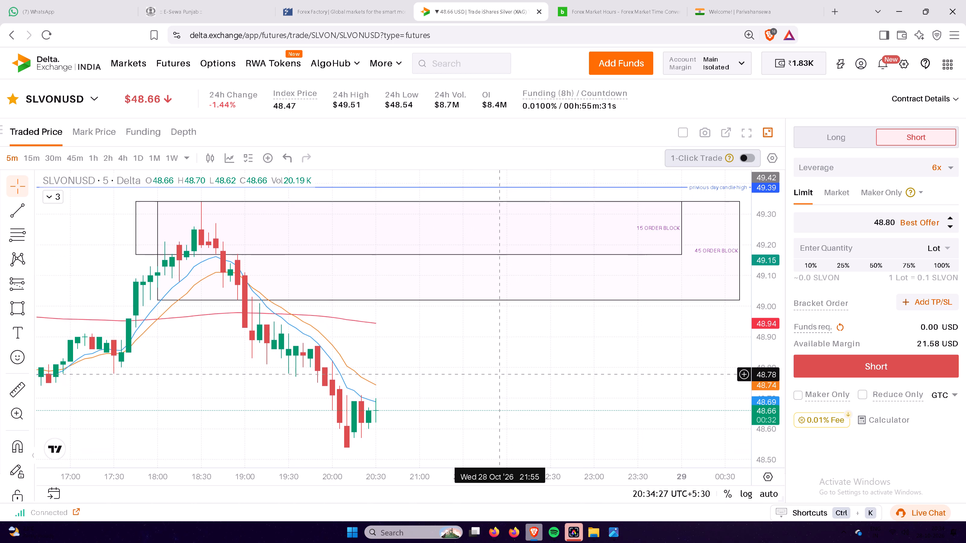
{"action": "left_click_drag", "start_coordinate": [502, 374], "coordinate": [497, 383]}
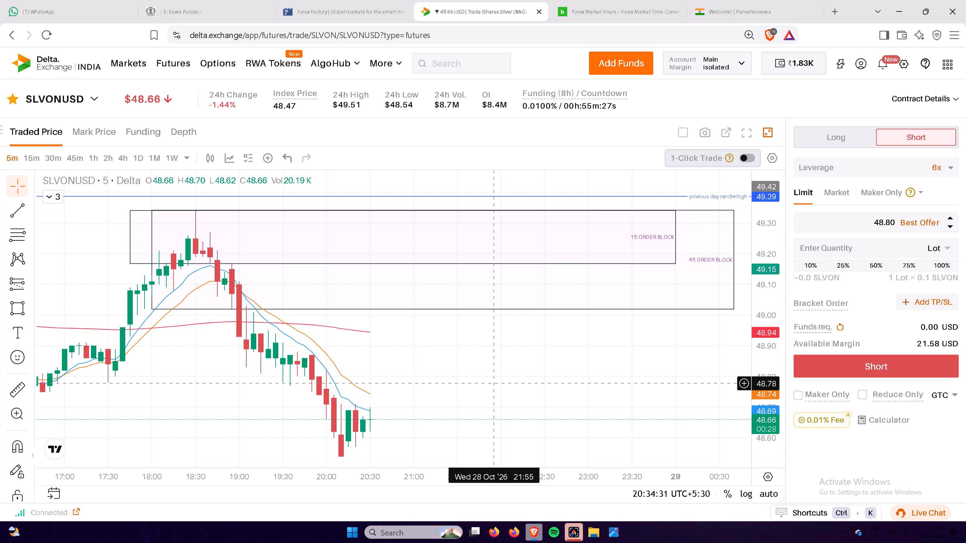
{"action": "left_click_drag", "start_coordinate": [497, 383], "coordinate": [496, 383]}
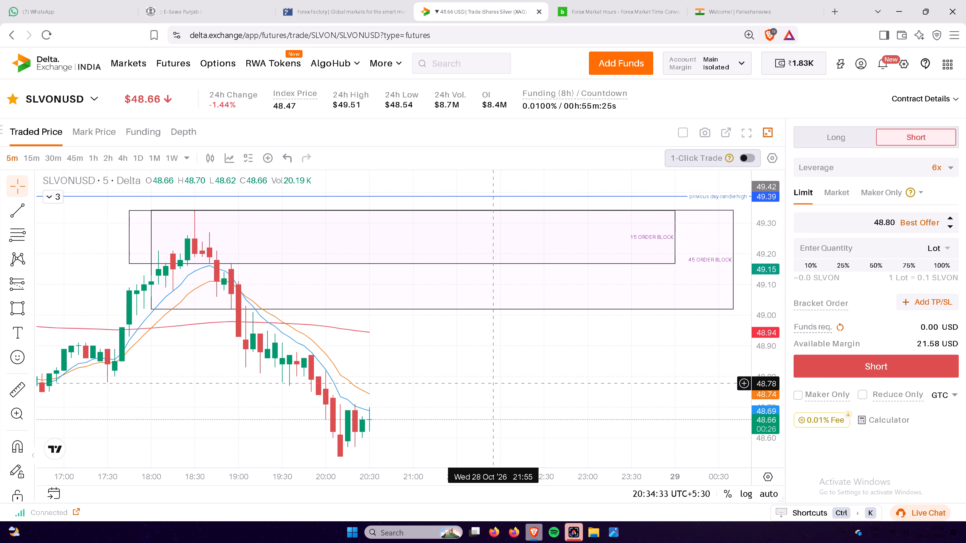
{"action": "left_click_drag", "start_coordinate": [496, 383], "coordinate": [496, 377]}
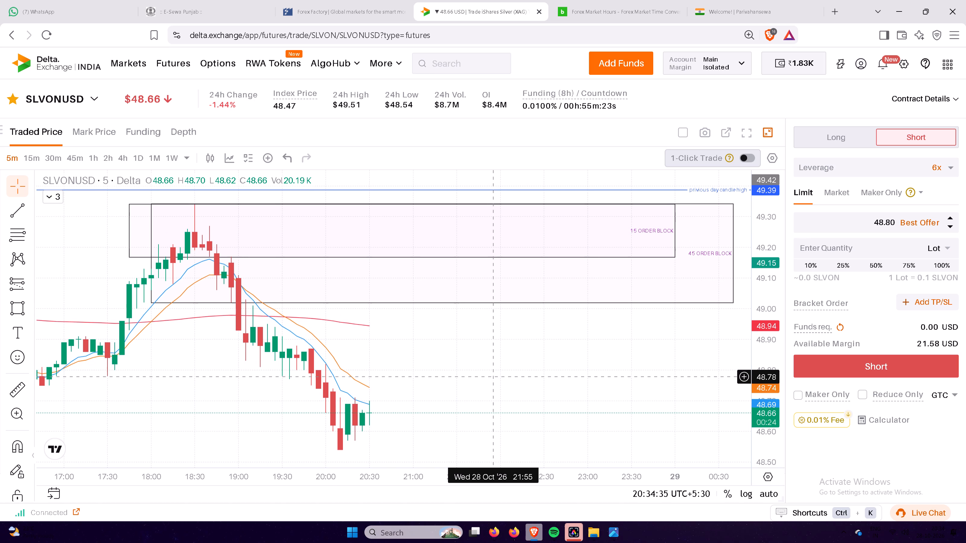
{"action": "left_click_drag", "start_coordinate": [496, 377], "coordinate": [494, 377]}
{"action": "triple_click", "coordinate": [494, 377]}
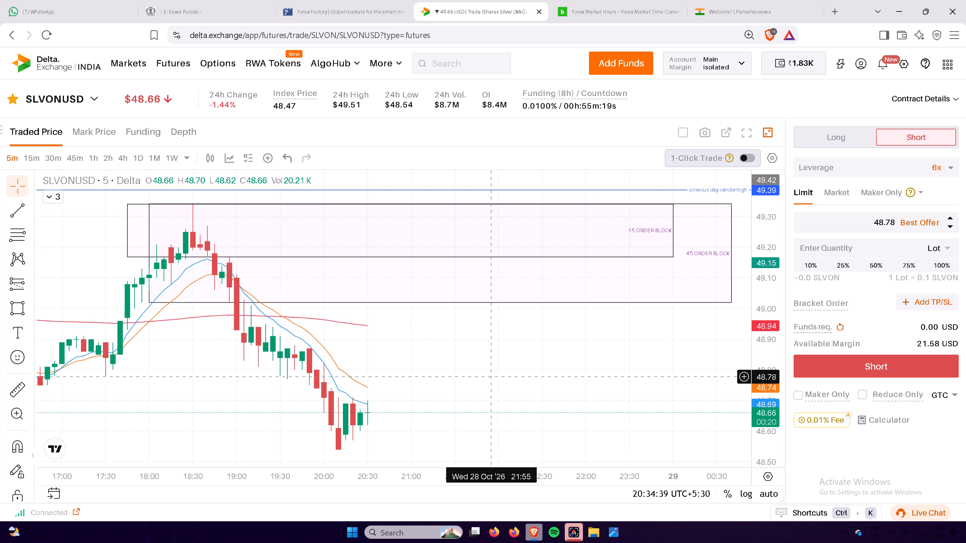
{"action": "left_click_drag", "start_coordinate": [508, 375], "coordinate": [509, 379]}
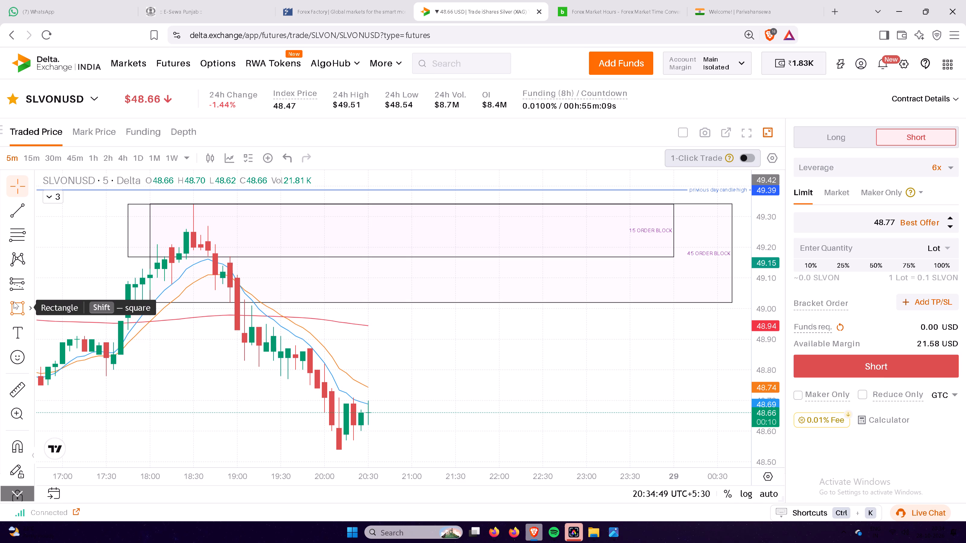
Draw a rectangle zone on the 5m chart from 18:20 to 23:20 on 28 October, between prices 49.19 and 49.34.
{"action": "left_click", "coordinate": [16, 306]}
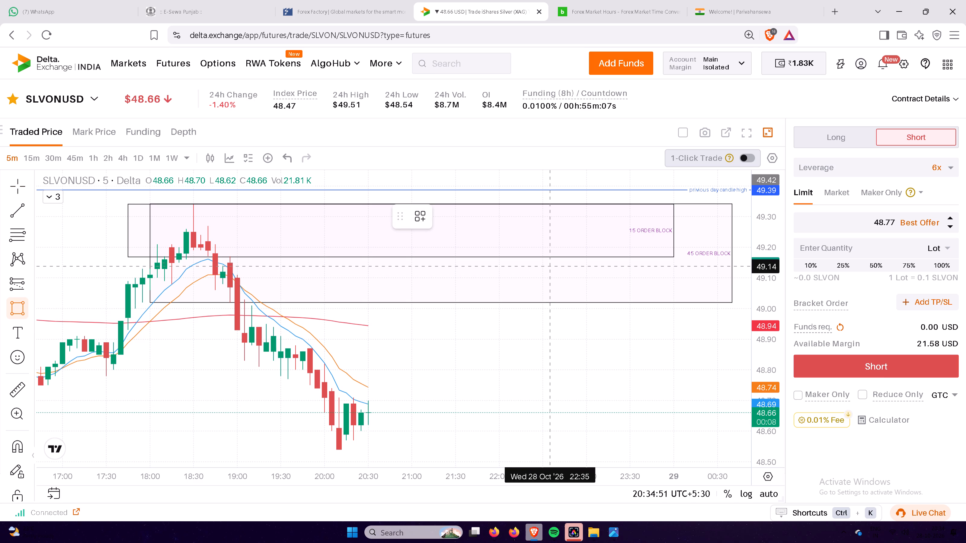
{"action": "left_click", "coordinate": [613, 251]}
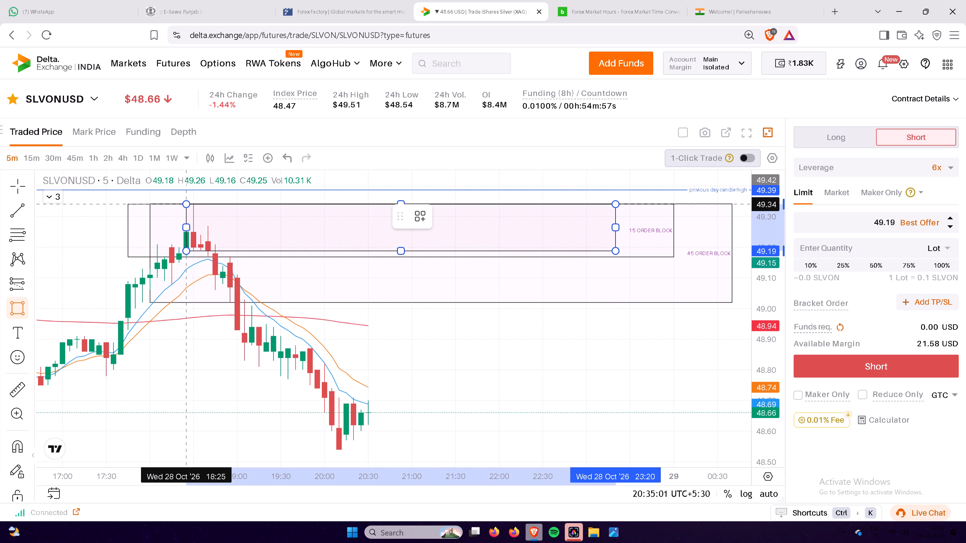
{"action": "left_click", "coordinate": [181, 204]}
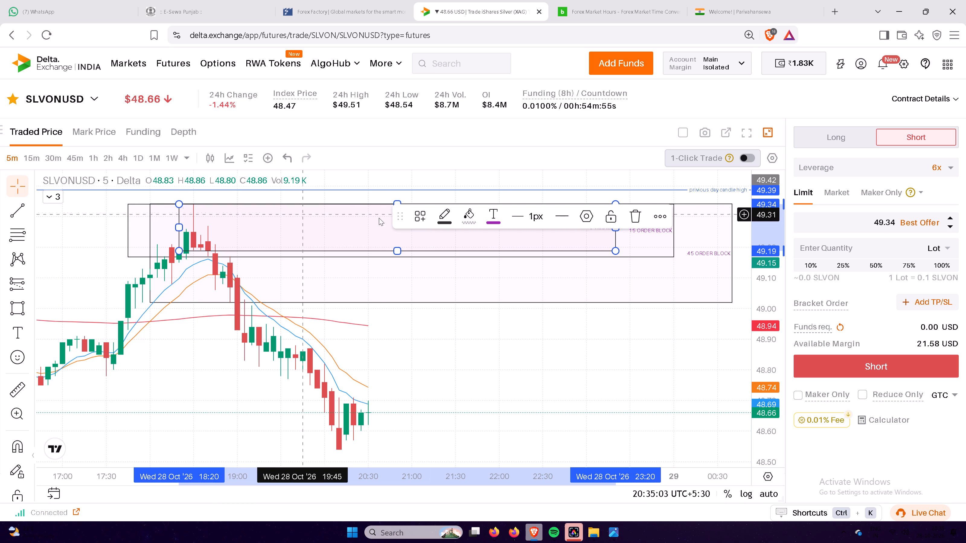
Label the new innermost rectangle zone "5 ORDER BLOCK".
{"action": "left_click", "coordinate": [511, 245]}
{"action": "left_click", "coordinate": [556, 233]}
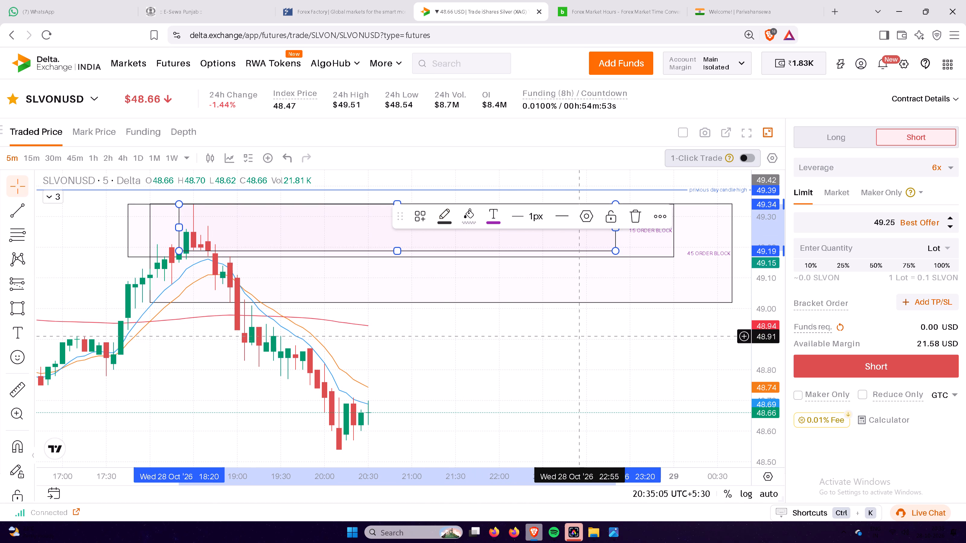
{"action": "left_click", "coordinate": [586, 358]}
{"action": "left_click", "coordinate": [589, 233]}
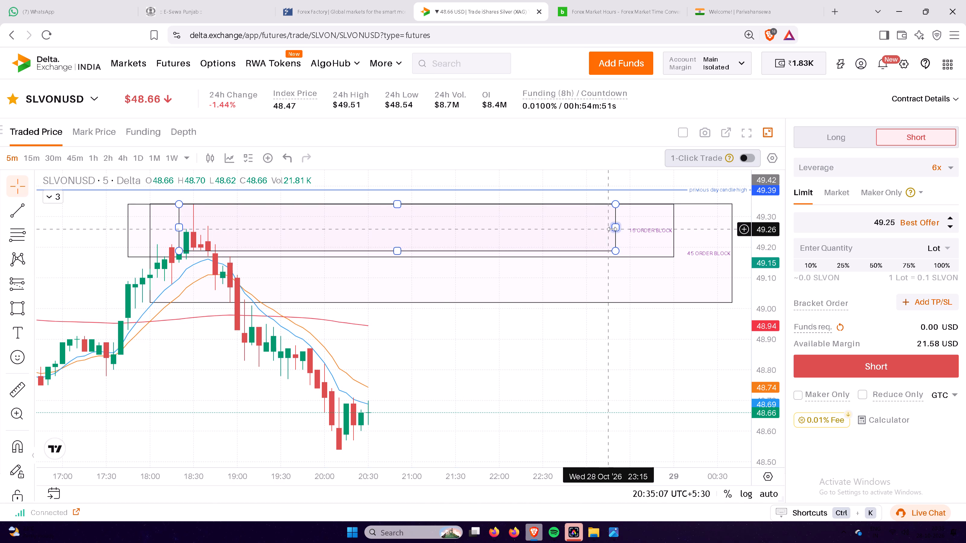
{"action": "left_click", "coordinate": [612, 229]}
{"action": "left_click", "coordinate": [595, 231]}
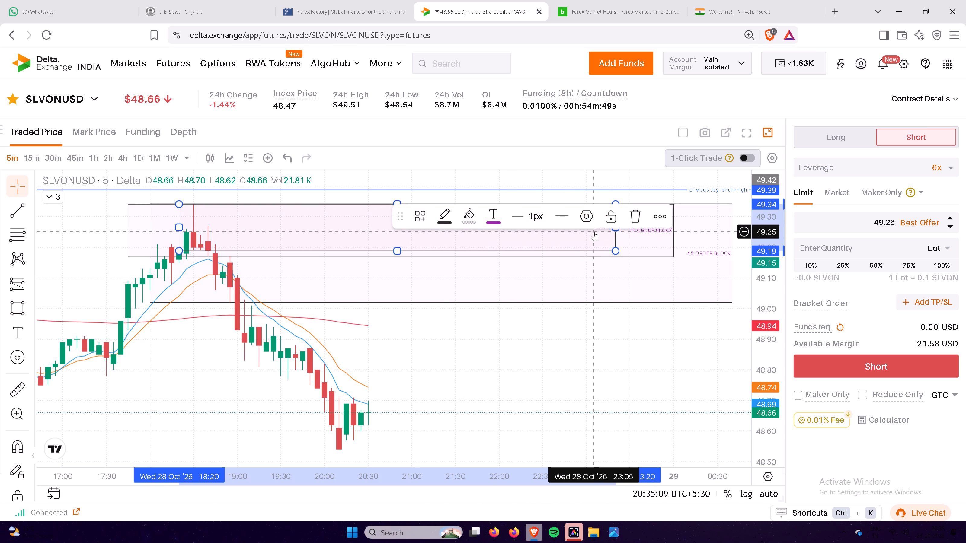
{"action": "key", "text": "5"}
{"action": "key", "text": "space"}
{"action": "type", "text": "ORDER B"}
{"action": "type", "text": "LO"}
{"action": "key", "text": "c"}
{"action": "key", "text": "k"}
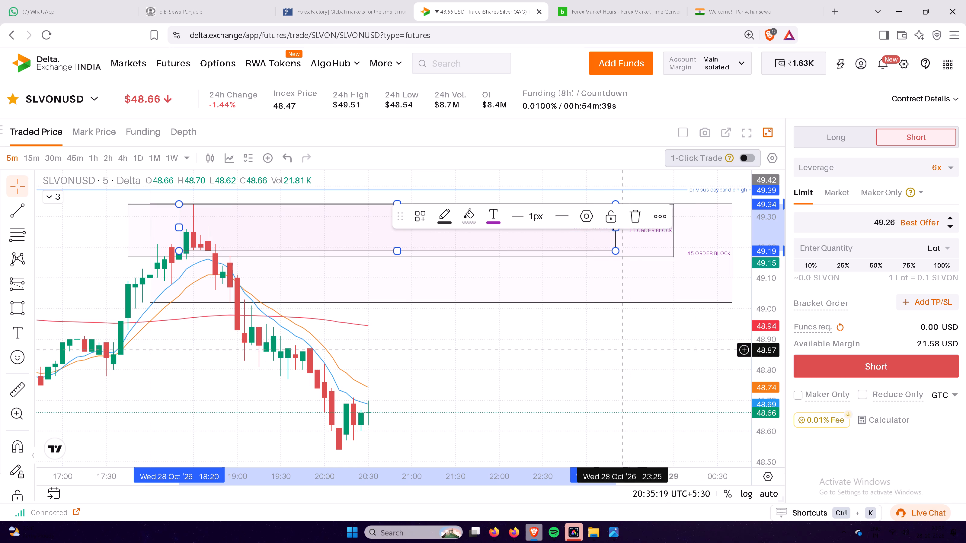
{"action": "left_click", "coordinate": [573, 340]}
Draw a date range across the 45 ORDER BLOCK from 19:50 to 22:10 on 28 October, between prices 49.34 and 49.02.
{"action": "left_click_drag", "start_coordinate": [672, 348], "coordinate": [634, 330]}
{"action": "triple_click", "coordinate": [634, 330]}
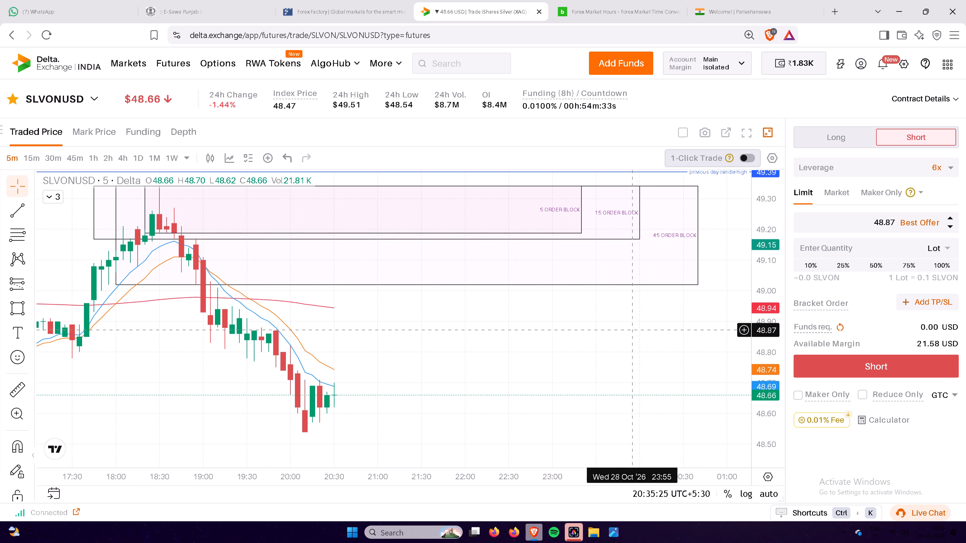
{"action": "left_click_drag", "start_coordinate": [634, 330], "coordinate": [653, 349]}
{"action": "left_click_drag", "start_coordinate": [766, 294], "coordinate": [762, 326]}
{"action": "scroll", "coordinate": [690, 343], "scroll_direction": "down", "scroll_amount": 3}
{"action": "left_click_drag", "start_coordinate": [583, 345], "coordinate": [561, 352]}
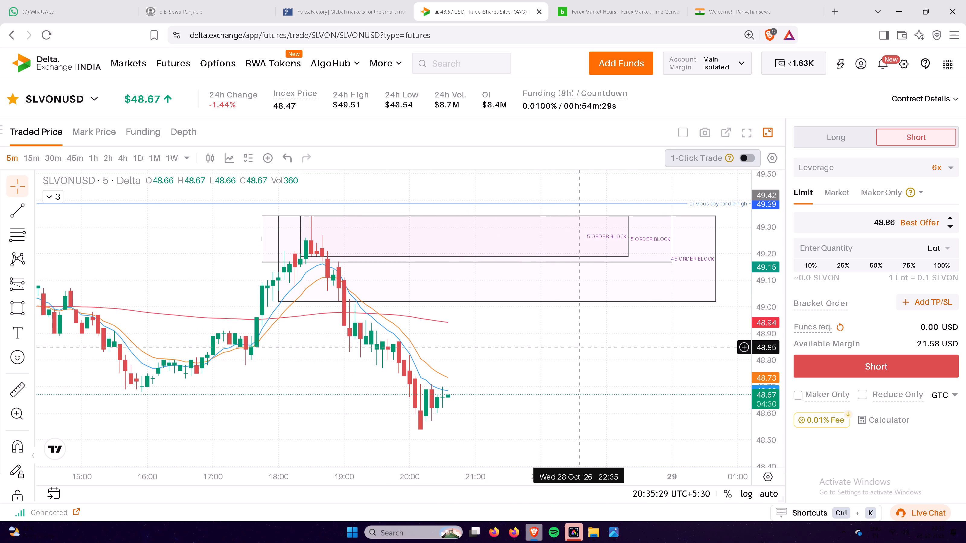
{"action": "left_click_drag", "start_coordinate": [561, 352], "coordinate": [521, 355]}
{"action": "left_click", "coordinate": [30, 281]}
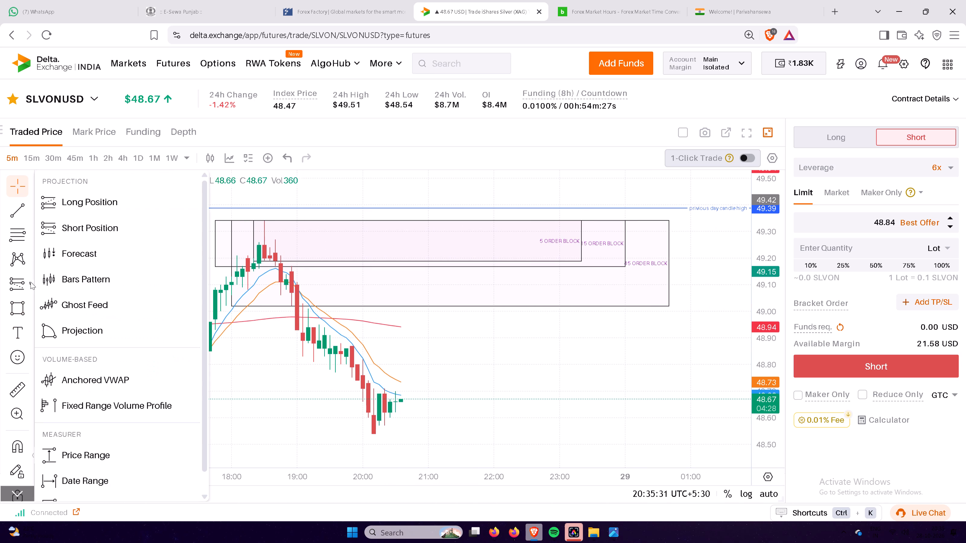
{"action": "scroll", "coordinate": [138, 398], "scroll_direction": "down", "scroll_amount": 2}
{"action": "left_click", "coordinate": [113, 405]}
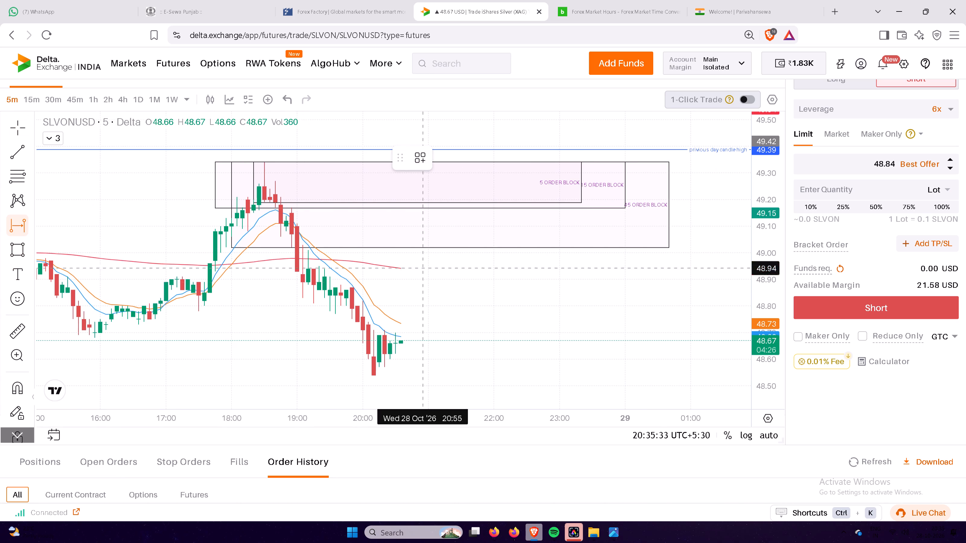
{"action": "scroll", "coordinate": [494, 288], "scroll_direction": "up", "scroll_amount": 2}
{"action": "left_click_drag", "start_coordinate": [767, 317], "coordinate": [758, 280]}
{"action": "left_click", "coordinate": [758, 280]}
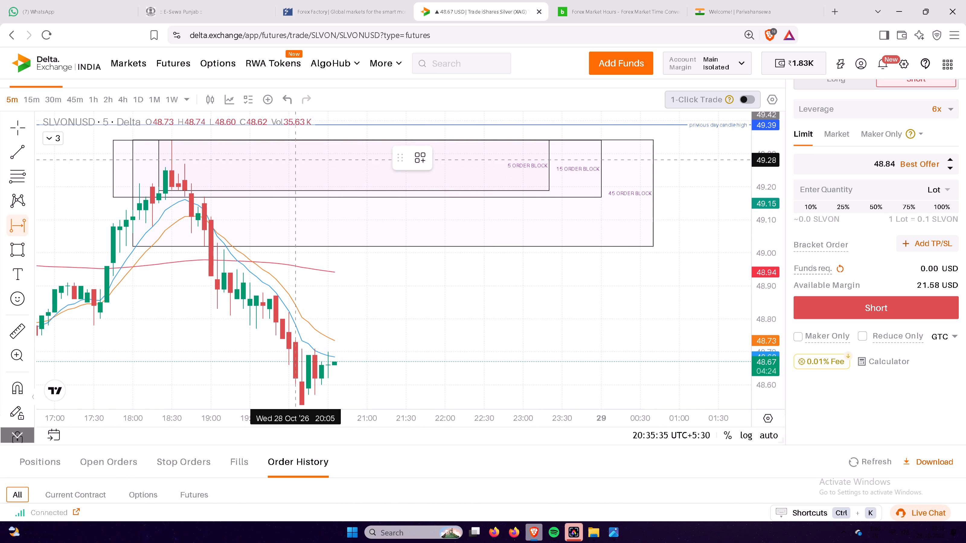
{"action": "left_click", "coordinate": [278, 140]}
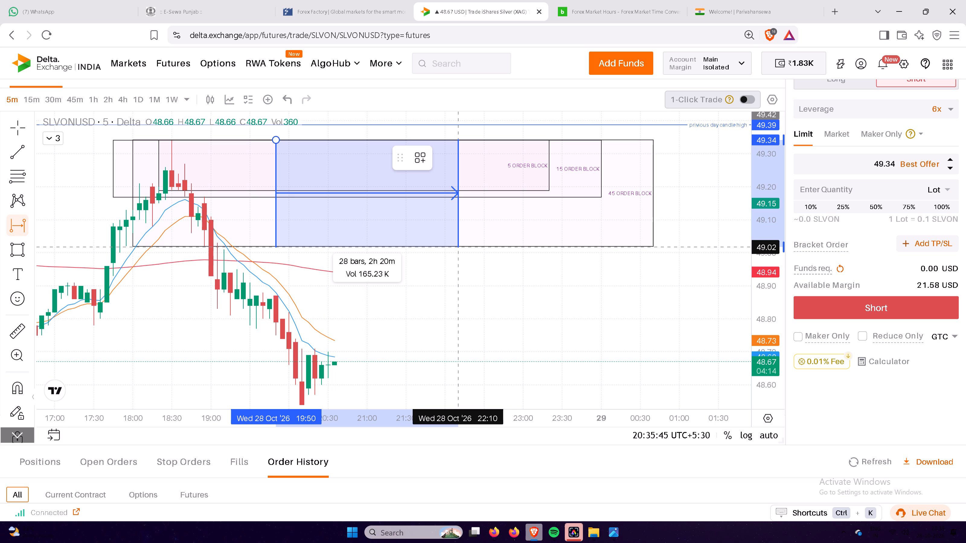
{"action": "left_click", "coordinate": [456, 247]}
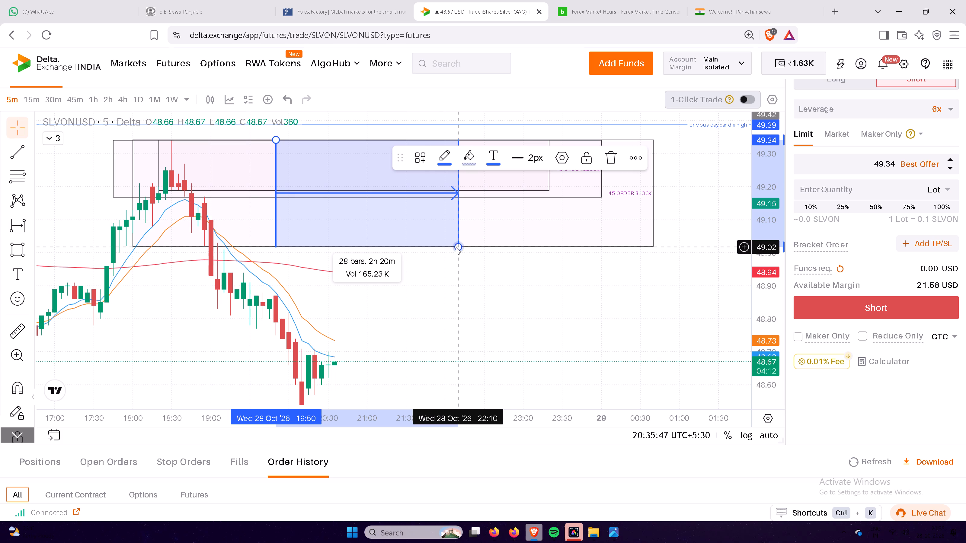
{"action": "left_click", "coordinate": [458, 280]}
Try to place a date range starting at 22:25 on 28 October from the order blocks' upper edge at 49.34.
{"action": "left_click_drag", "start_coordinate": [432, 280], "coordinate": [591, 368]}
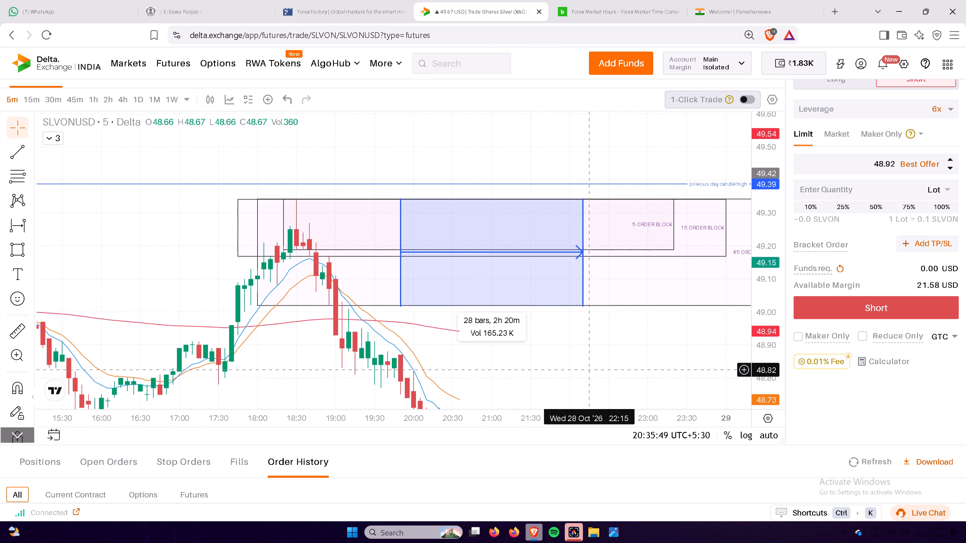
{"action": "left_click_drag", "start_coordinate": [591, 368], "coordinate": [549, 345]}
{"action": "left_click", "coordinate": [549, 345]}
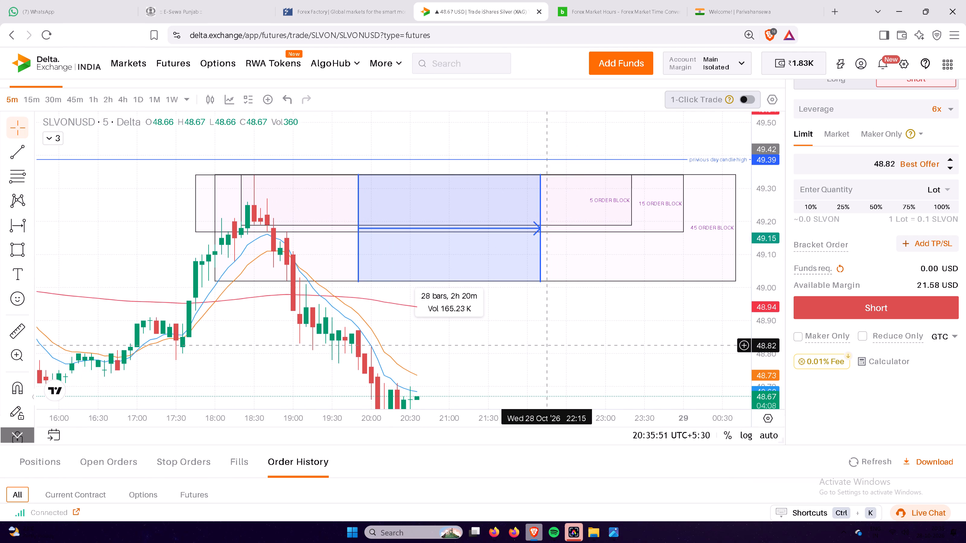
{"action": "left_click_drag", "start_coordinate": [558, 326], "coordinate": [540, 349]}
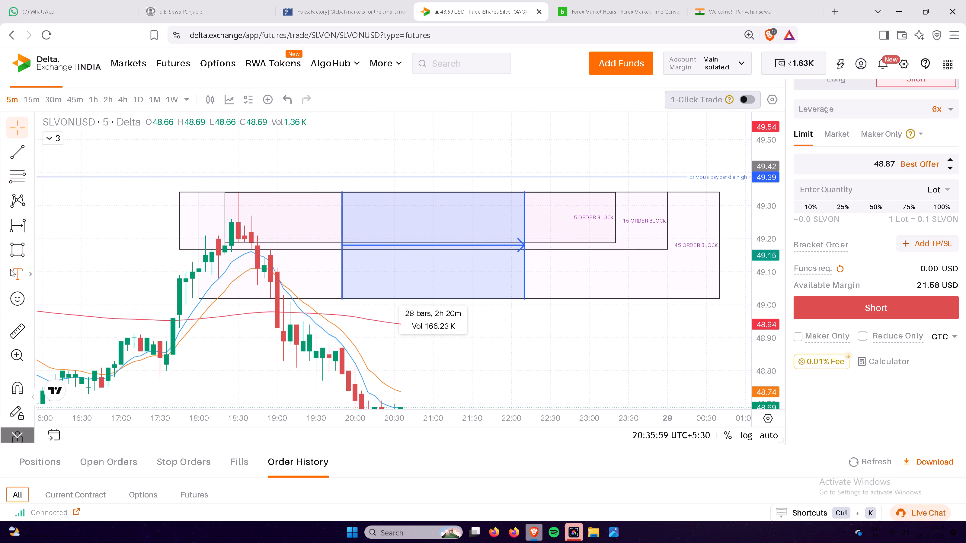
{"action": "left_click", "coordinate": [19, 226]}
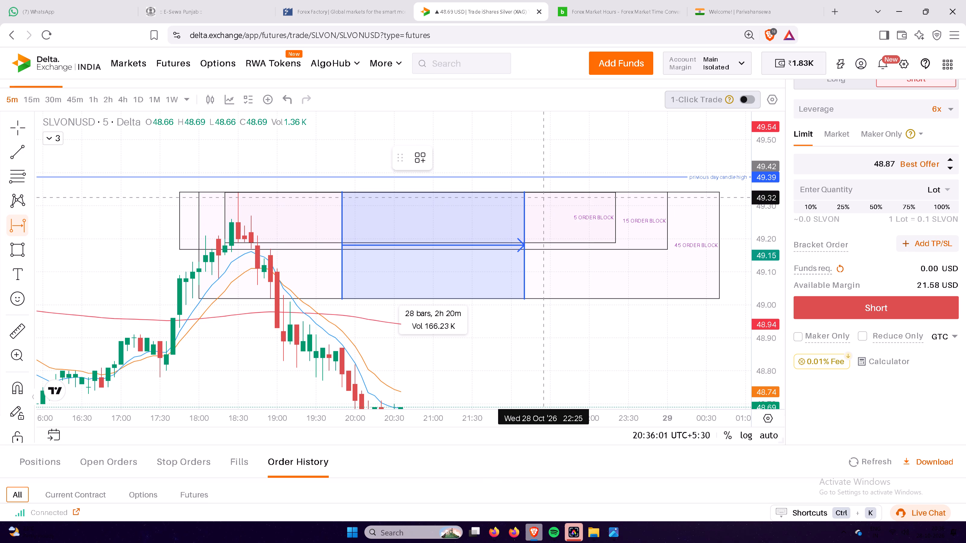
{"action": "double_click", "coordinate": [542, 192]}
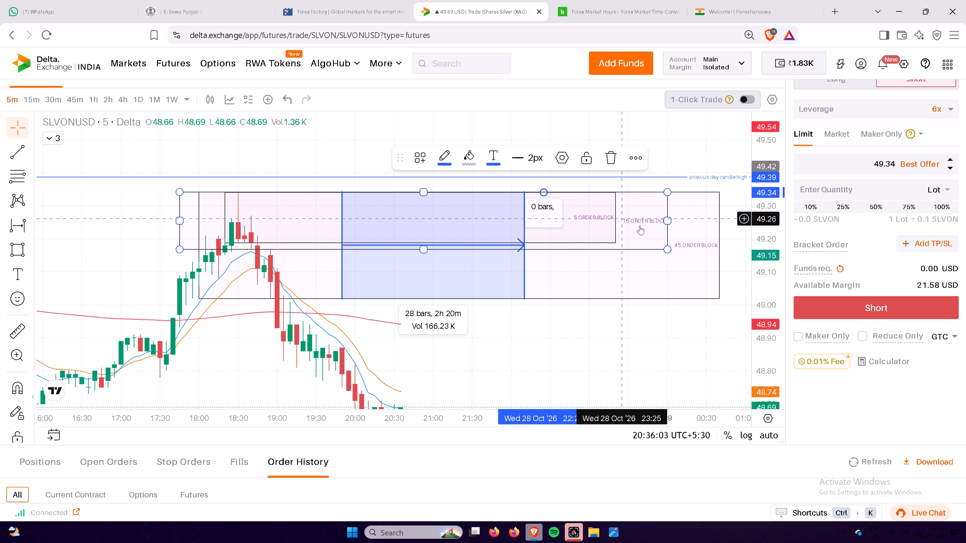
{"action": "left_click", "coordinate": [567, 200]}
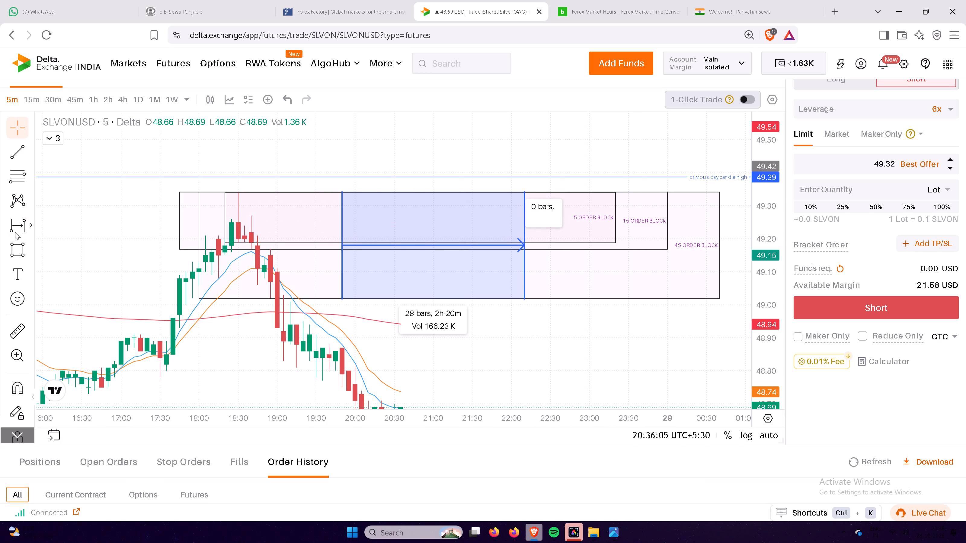
Draw a date range across the 15 ORDER BLOCK from 22:45 to 23:50 on 28 October, between prices 49.34 and 49.17.
{"action": "left_click", "coordinate": [14, 231]}
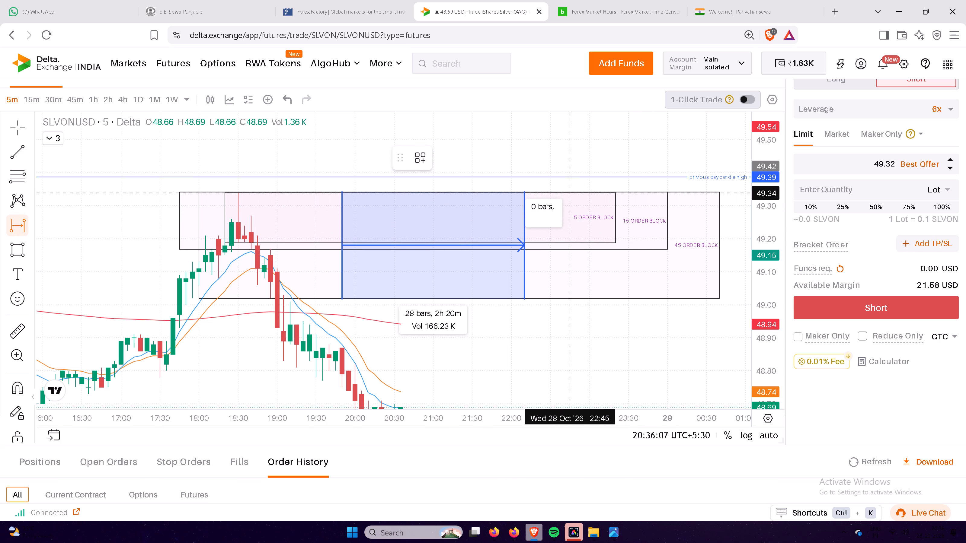
{"action": "left_click", "coordinate": [572, 192]}
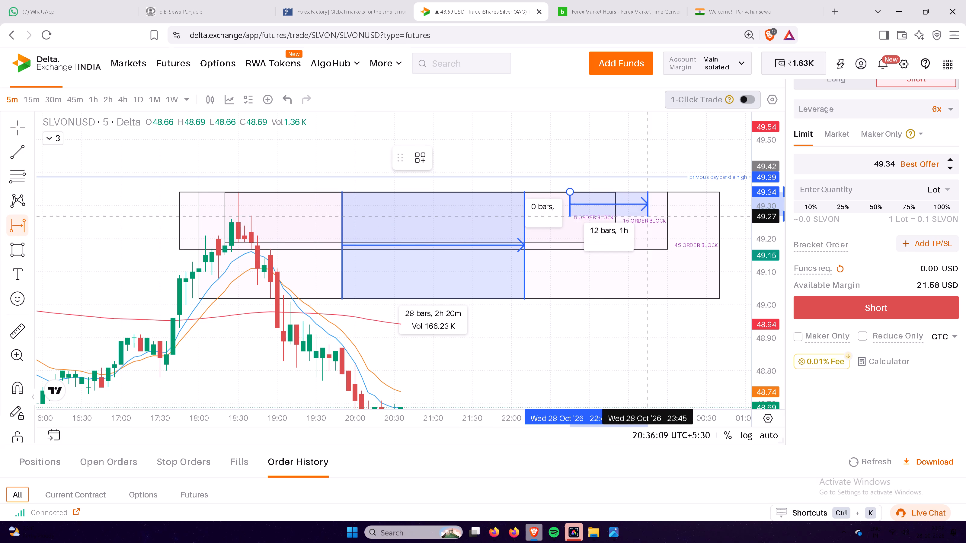
{"action": "left_click", "coordinate": [655, 249]}
{"action": "left_click", "coordinate": [633, 336]}
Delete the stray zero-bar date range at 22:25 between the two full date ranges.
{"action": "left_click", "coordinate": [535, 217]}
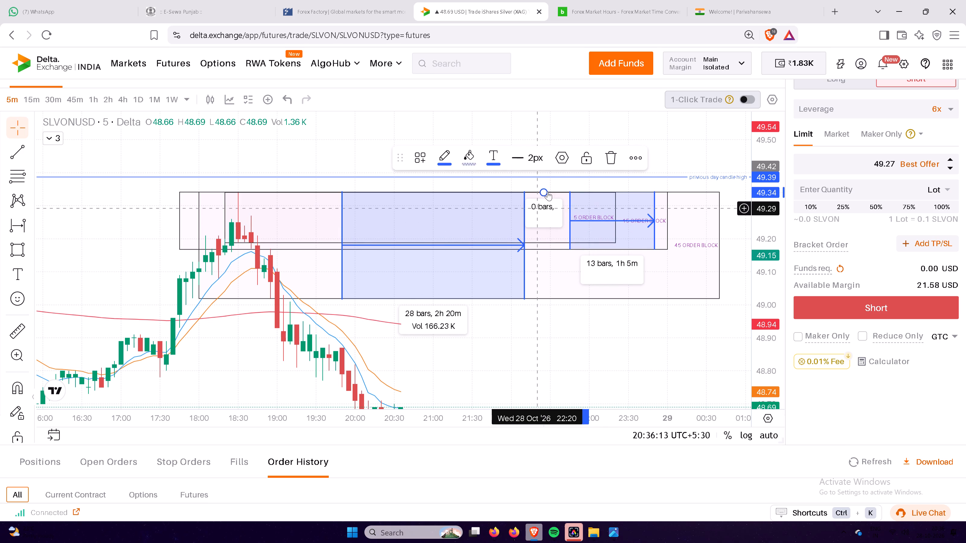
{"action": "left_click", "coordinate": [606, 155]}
Examine the 5m candles and price levels around the order block zones and their two date ranges.
{"action": "left_click_drag", "start_coordinate": [625, 335], "coordinate": [568, 334]}
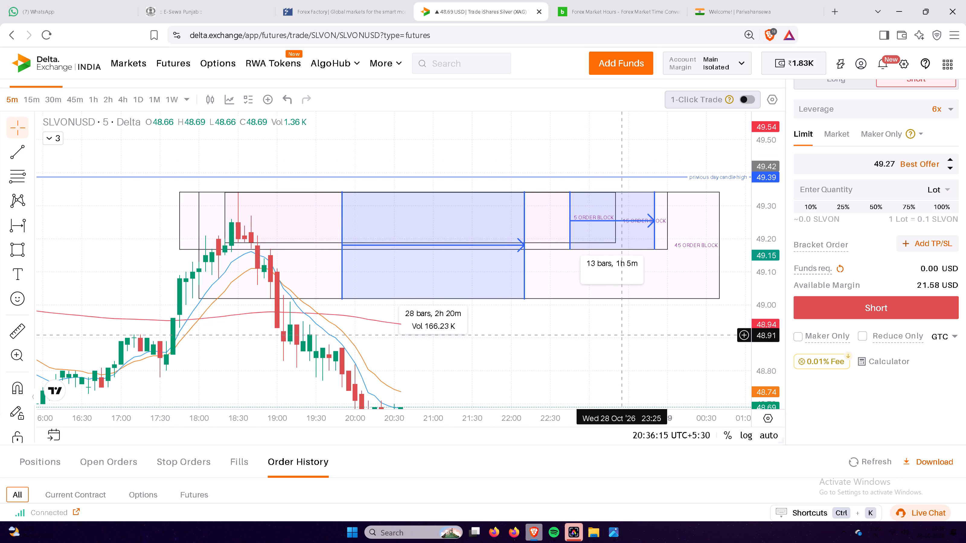
{"action": "left_click_drag", "start_coordinate": [568, 334], "coordinate": [534, 326]}
{"action": "left_click", "coordinate": [534, 326]}
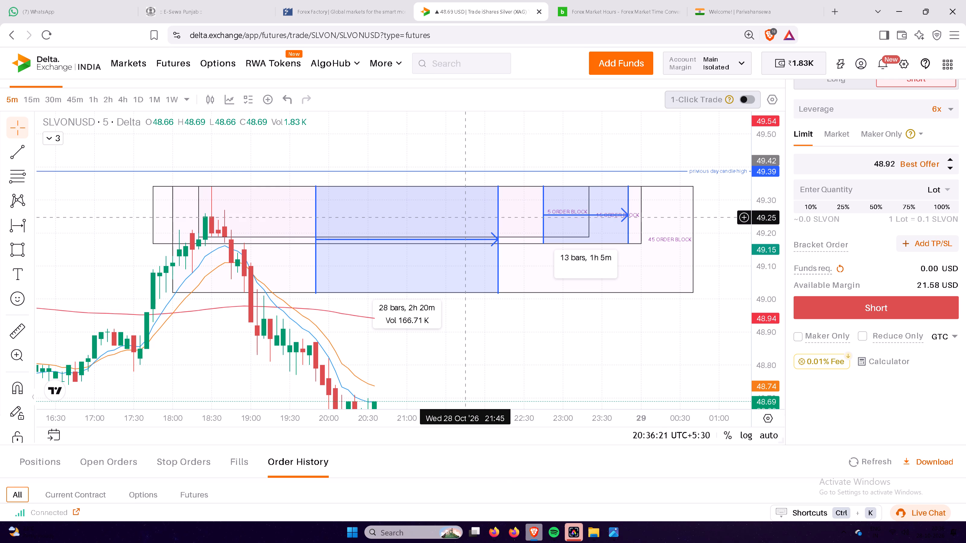
{"action": "left_click_drag", "start_coordinate": [561, 319], "coordinate": [527, 323]}
{"action": "left_click", "coordinate": [527, 323]}
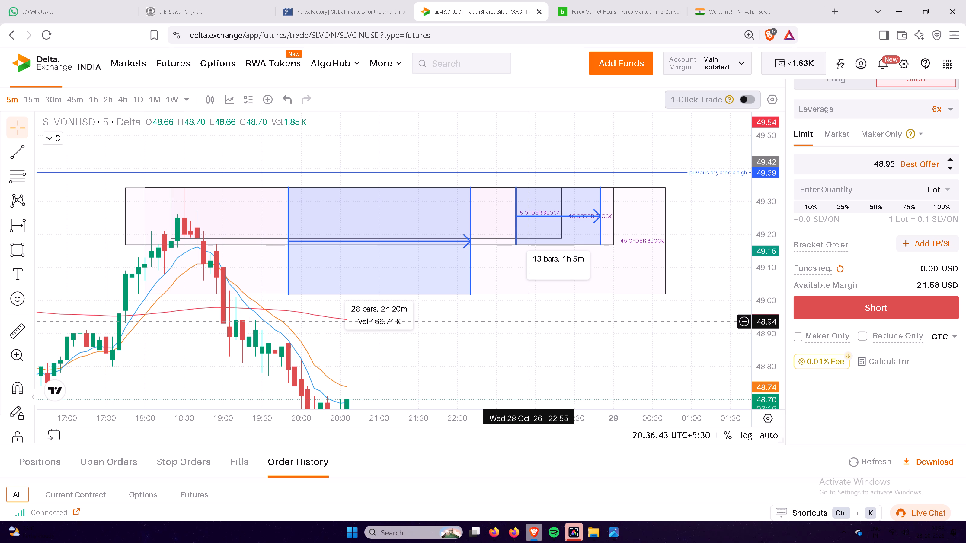
{"action": "left_click_drag", "start_coordinate": [575, 335], "coordinate": [581, 346]}
{"action": "triple_click", "coordinate": [581, 346]}
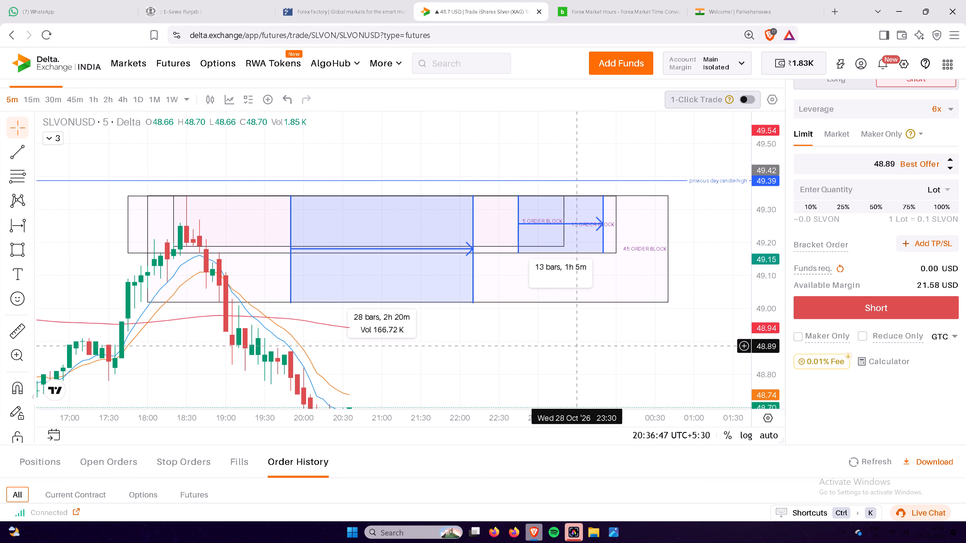
{"action": "left_click_drag", "start_coordinate": [565, 353], "coordinate": [595, 309]}
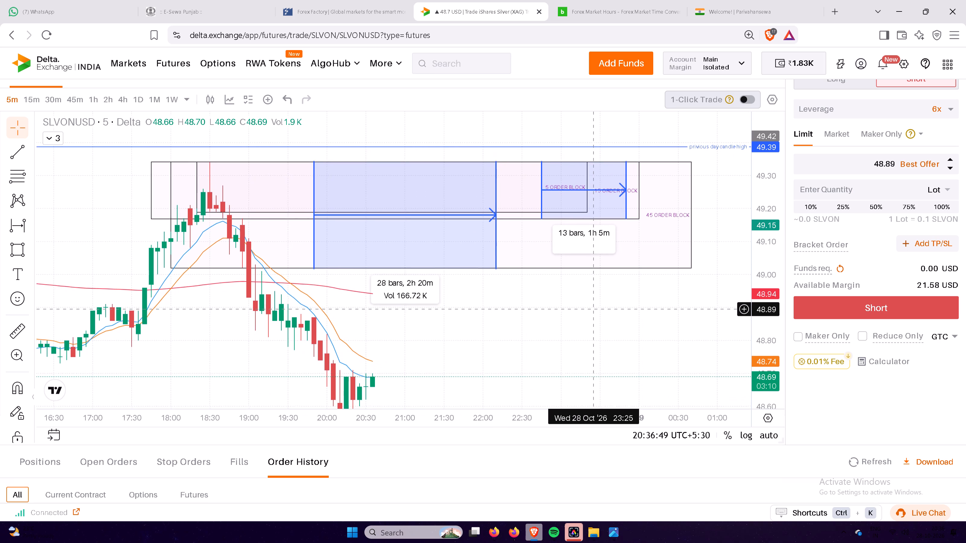
{"action": "left_click_drag", "start_coordinate": [595, 309], "coordinate": [593, 304]}
{"action": "left_click_drag", "start_coordinate": [786, 184], "coordinate": [774, 243]}
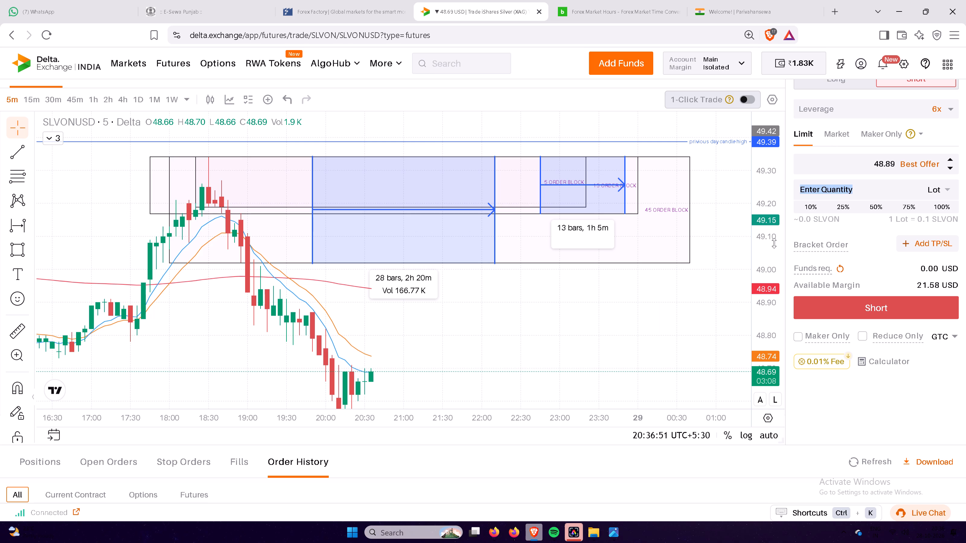
{"action": "left_click_drag", "start_coordinate": [774, 243], "coordinate": [774, 243]}
{"action": "left_click_drag", "start_coordinate": [775, 207], "coordinate": [772, 258]}
{"action": "left_click", "coordinate": [673, 295]}
{"action": "left_click_drag", "start_coordinate": [705, 275], "coordinate": [694, 298]}
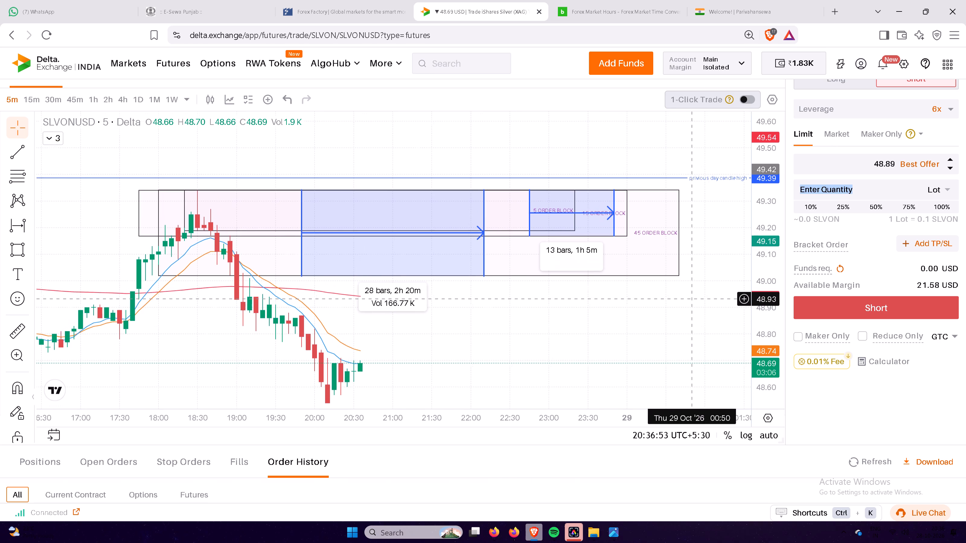
{"action": "left_click_drag", "start_coordinate": [694, 298], "coordinate": [705, 281]}
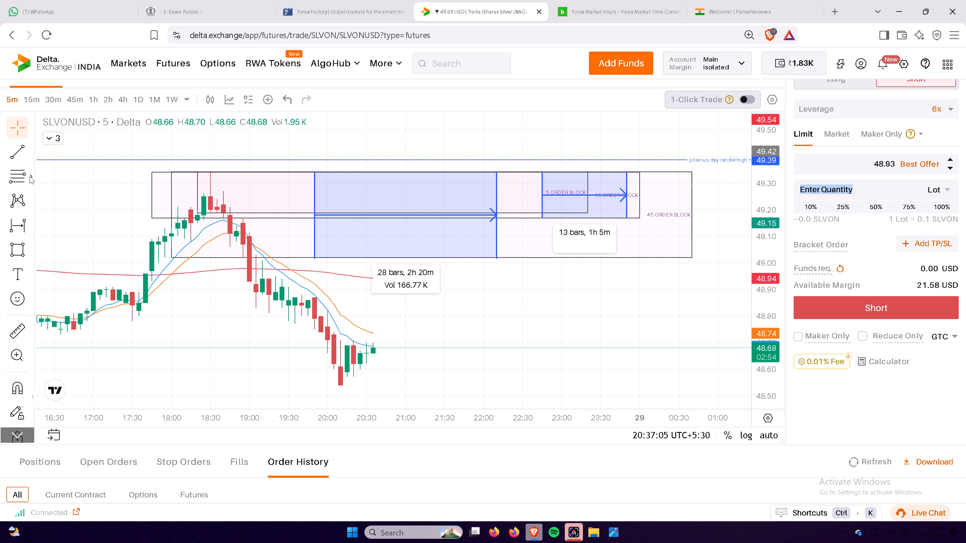
Place a short position from 21:00 on 28 October with entry 49.19, stop 49.38 and target 48.61.
{"action": "left_click", "coordinate": [30, 176]}
{"action": "left_click", "coordinate": [35, 197]}
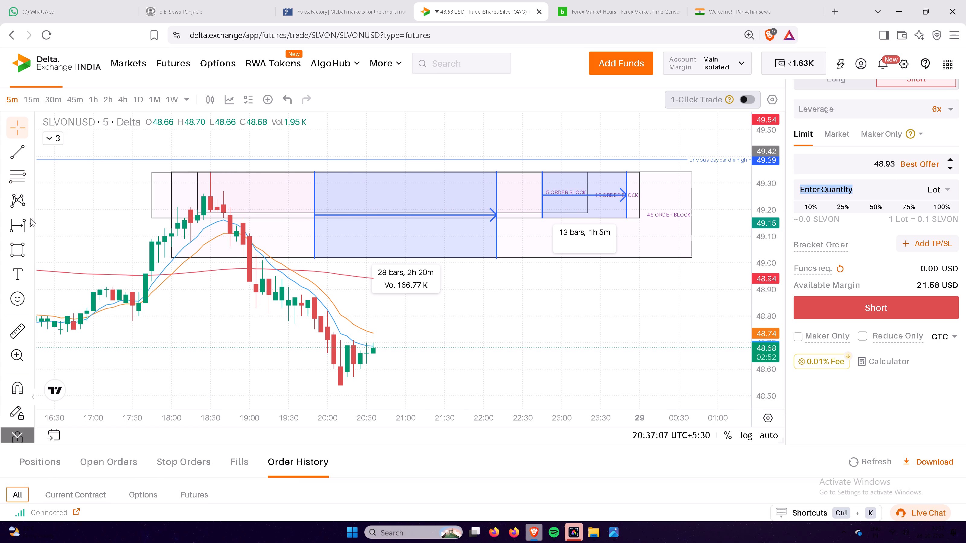
{"action": "left_click", "coordinate": [28, 224]}
{"action": "left_click", "coordinate": [92, 175]}
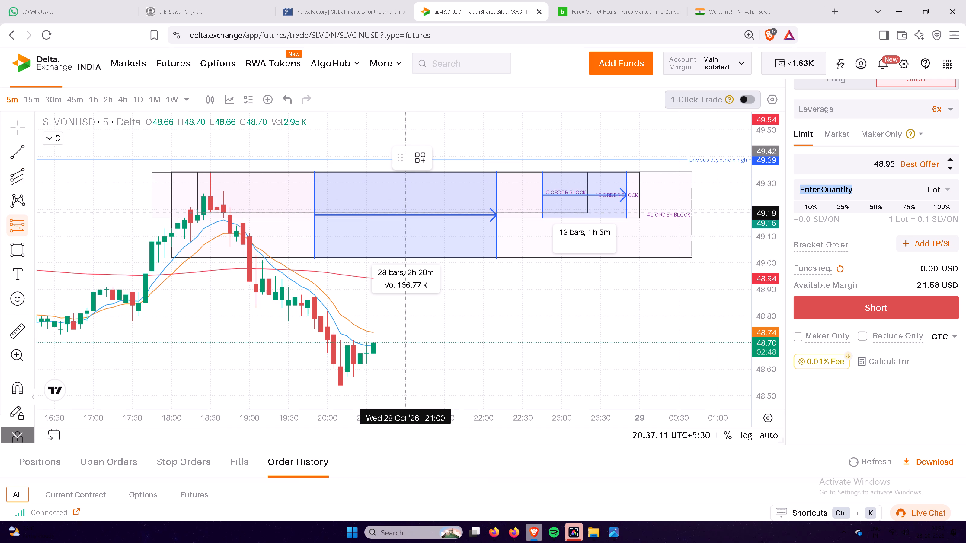
{"action": "left_click", "coordinate": [403, 213]}
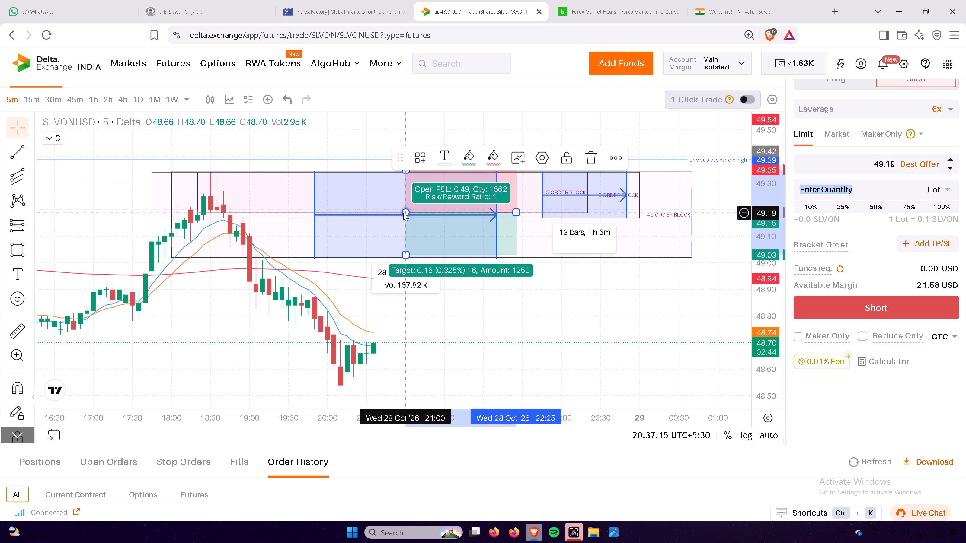
{"action": "left_click_drag", "start_coordinate": [403, 173], "coordinate": [405, 158]}
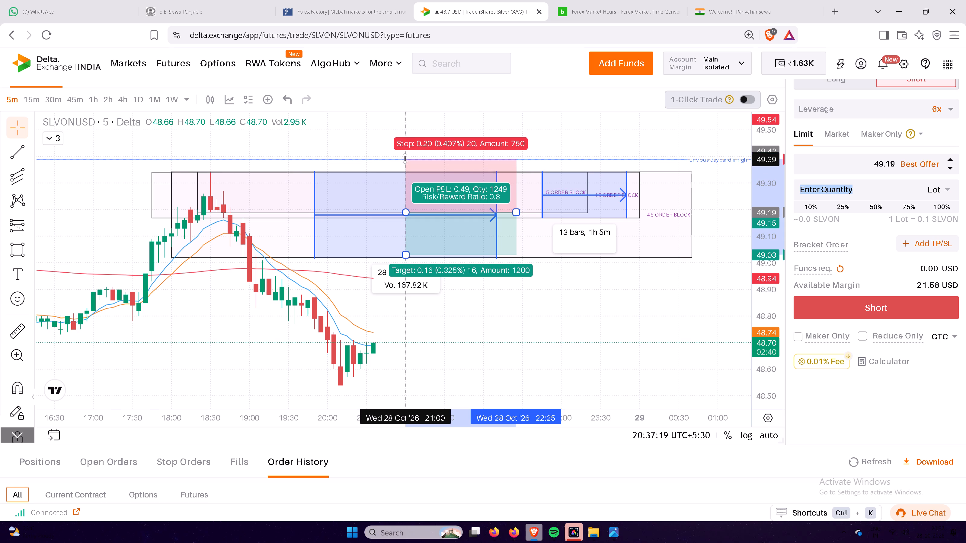
{"action": "left_click_drag", "start_coordinate": [405, 158], "coordinate": [403, 162]}
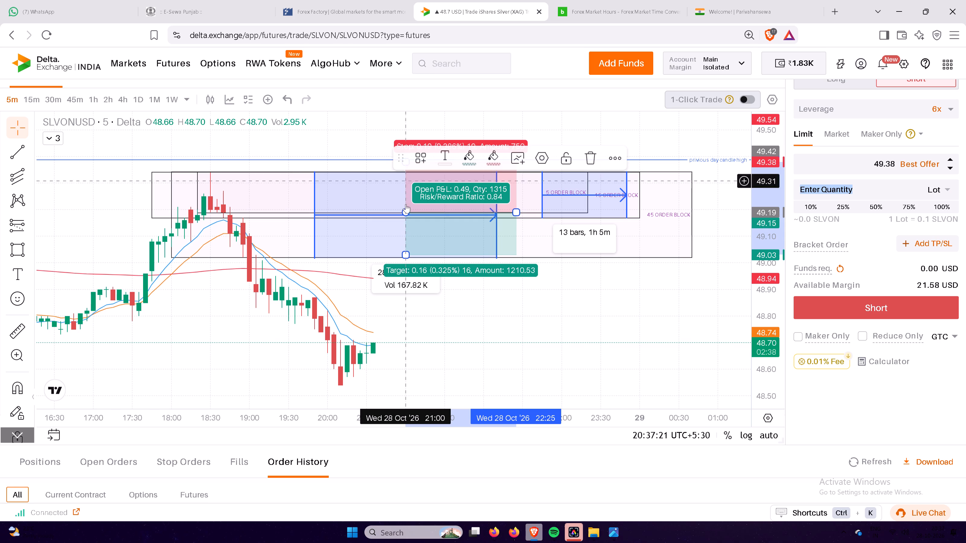
{"action": "left_click_drag", "start_coordinate": [406, 252], "coordinate": [407, 349]}
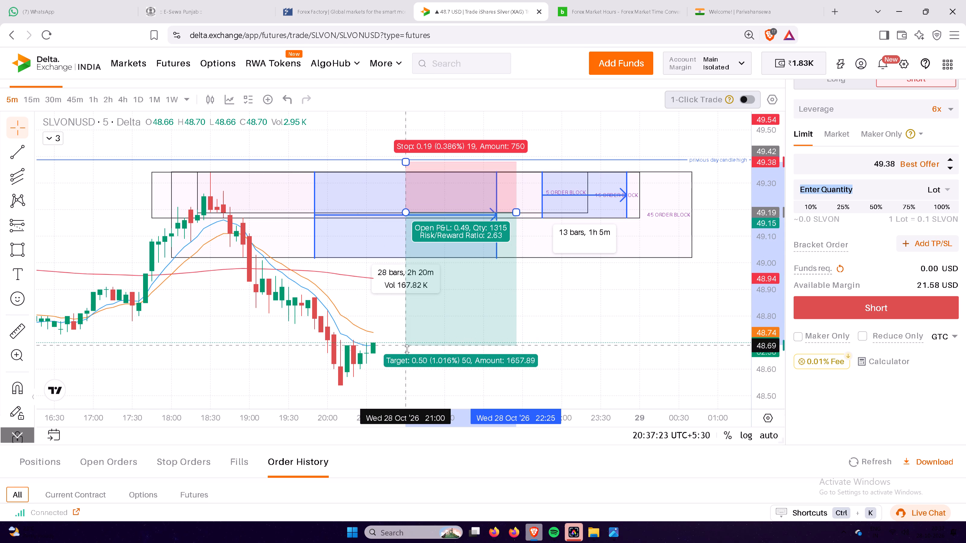
{"action": "left_click_drag", "start_coordinate": [407, 349], "coordinate": [403, 366]}
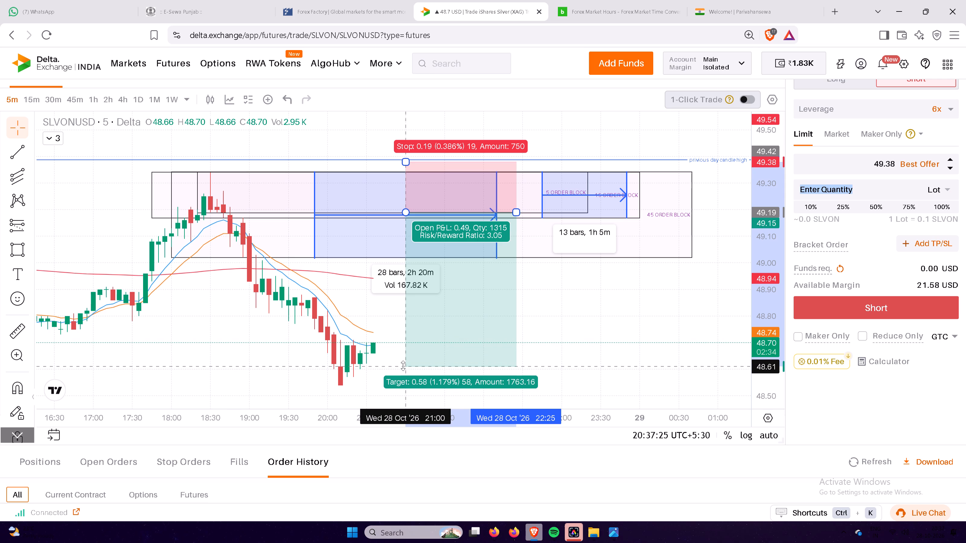
{"action": "left_click_drag", "start_coordinate": [403, 366], "coordinate": [403, 368]}
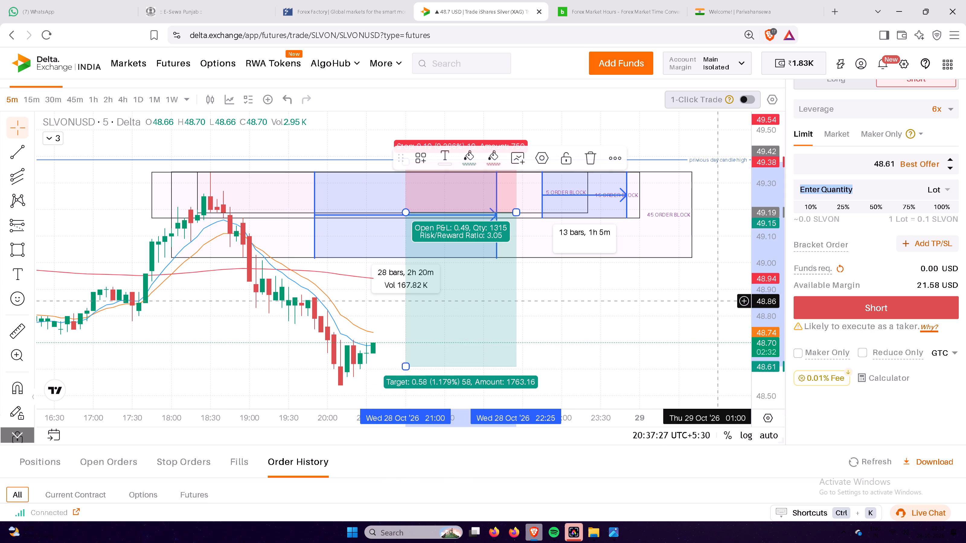
{"action": "left_click", "coordinate": [585, 310]}
Examine the short position and order block zones against the wider 5m price history of the day.
{"action": "left_click_drag", "start_coordinate": [557, 301], "coordinate": [664, 298]}
{"action": "scroll", "coordinate": [660, 302], "scroll_direction": "down", "scroll_amount": 2}
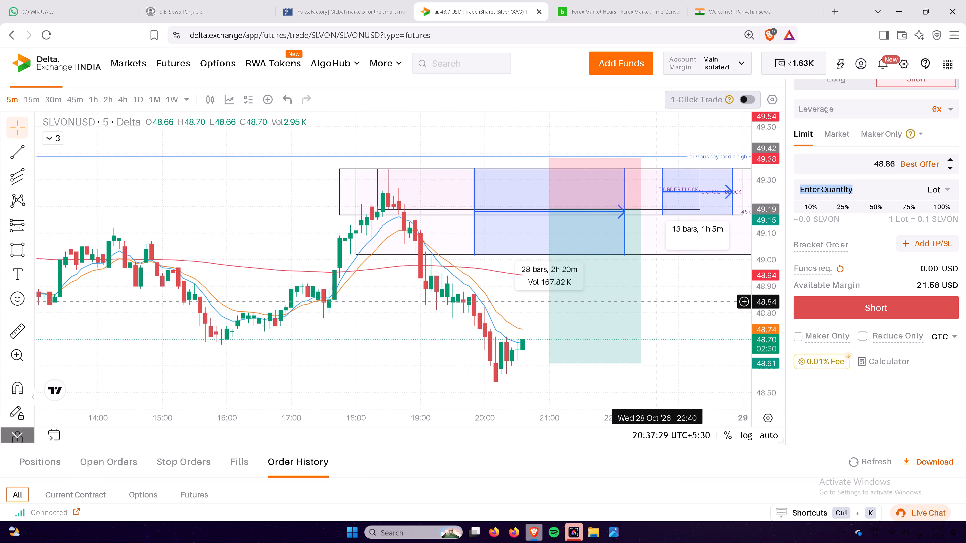
{"action": "scroll", "coordinate": [660, 302], "scroll_direction": "down", "scroll_amount": 4}
{"action": "left_click_drag", "start_coordinate": [709, 302], "coordinate": [601, 308]}
{"action": "scroll", "coordinate": [669, 298], "scroll_direction": "down", "scroll_amount": 5}
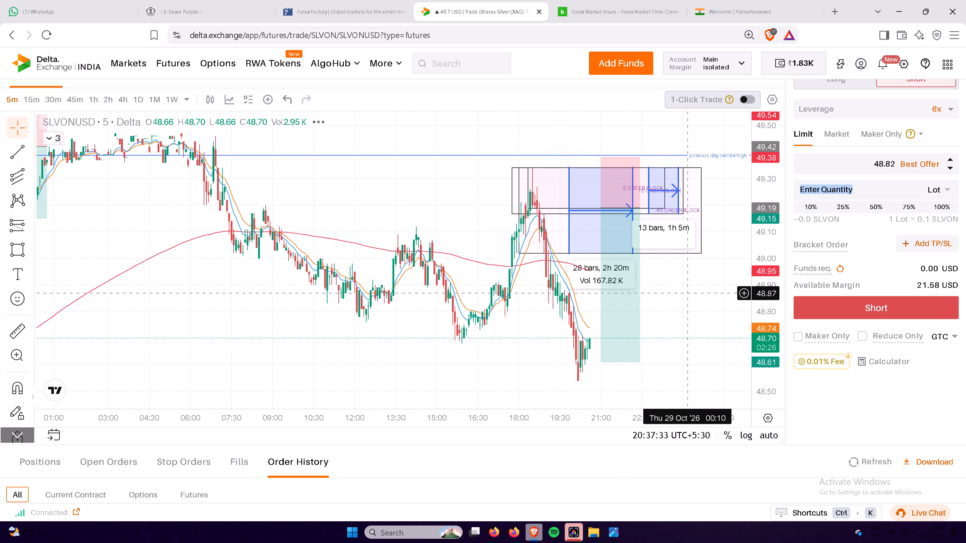
{"action": "left_click_drag", "start_coordinate": [699, 291], "coordinate": [672, 342]}
{"action": "left_click_drag", "start_coordinate": [664, 331], "coordinate": [652, 301]}
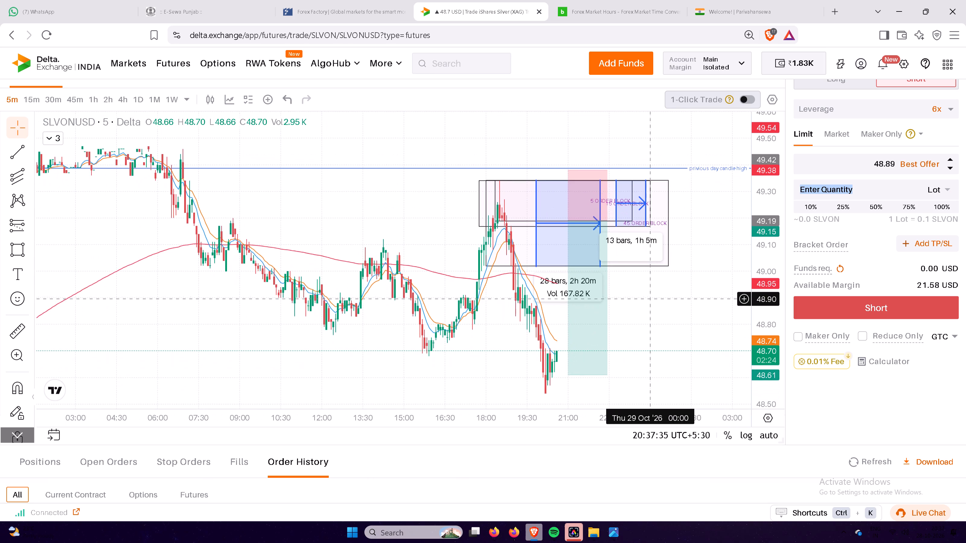
Delete both date ranges over the order block zones: the 28-bar one starting at 19:50 and the 13-bar one starting at 22:45.
{"action": "scroll", "coordinate": [650, 299], "scroll_direction": "up", "scroll_amount": 12}
{"action": "left_click_drag", "start_coordinate": [443, 316], "coordinate": [722, 316]}
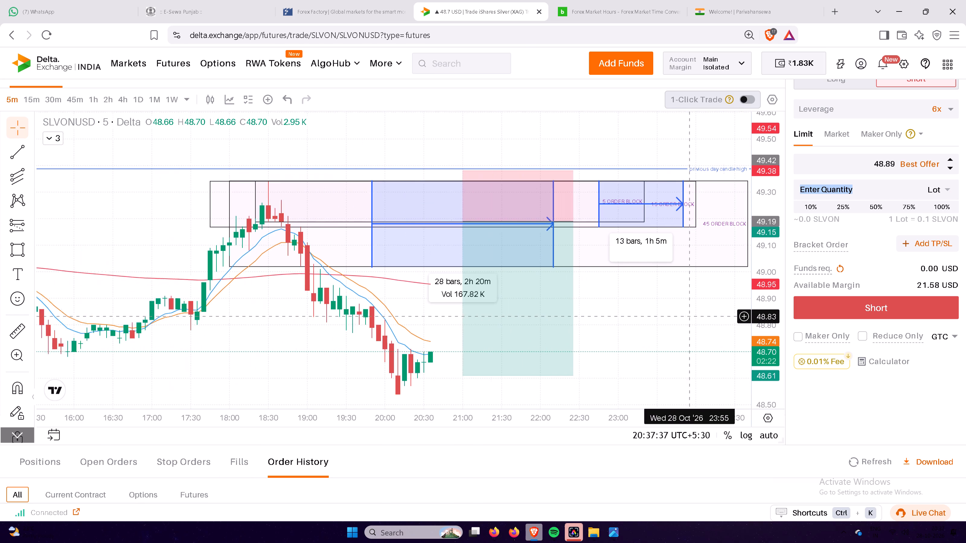
{"action": "left_click_drag", "start_coordinate": [722, 316], "coordinate": [724, 316]}
{"action": "left_click", "coordinate": [724, 316]}
{"action": "left_click_drag", "start_coordinate": [693, 314], "coordinate": [608, 332]}
{"action": "left_click_drag", "start_coordinate": [642, 322], "coordinate": [622, 314]}
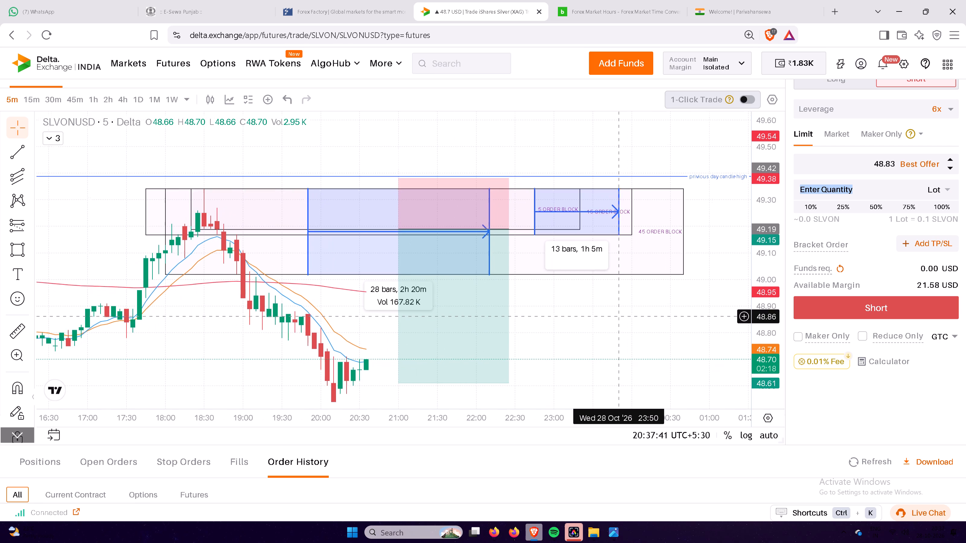
{"action": "left_click_drag", "start_coordinate": [622, 314], "coordinate": [624, 309]}
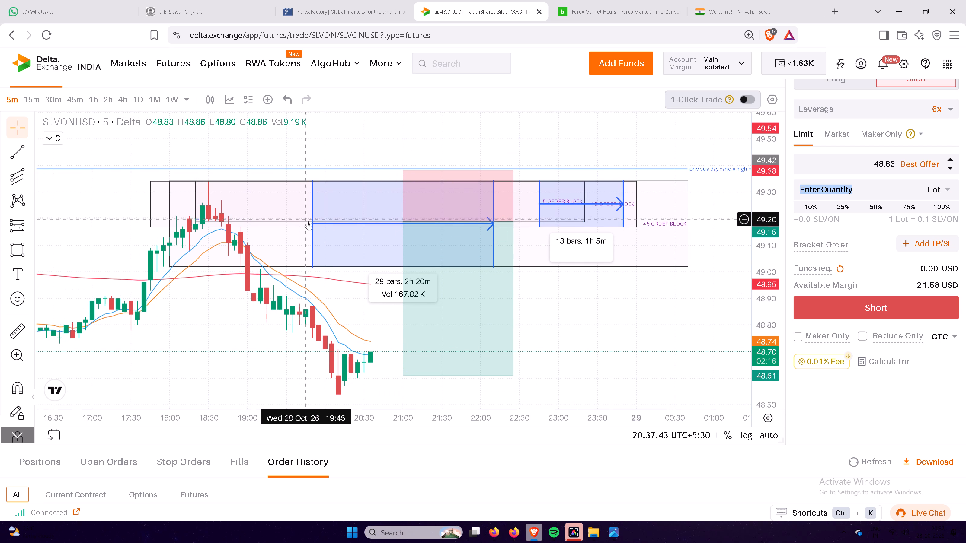
{"action": "left_click", "coordinate": [314, 224]}
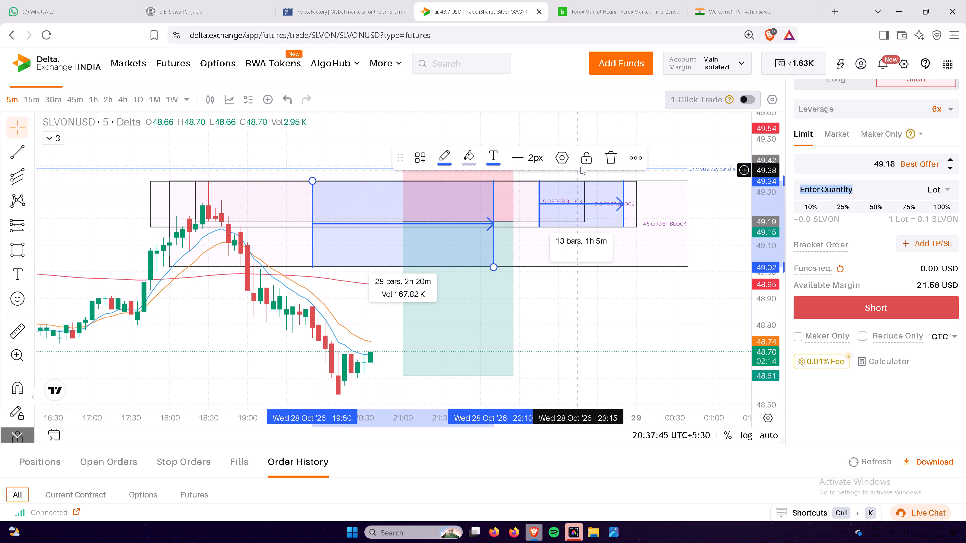
{"action": "left_click", "coordinate": [610, 157]}
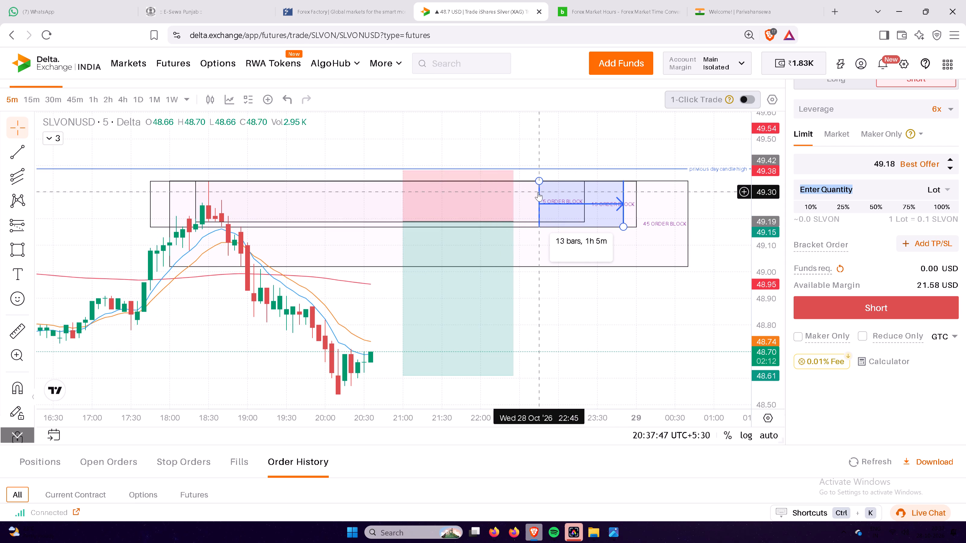
{"action": "left_click", "coordinate": [538, 192]}
{"action": "left_click", "coordinate": [609, 157]}
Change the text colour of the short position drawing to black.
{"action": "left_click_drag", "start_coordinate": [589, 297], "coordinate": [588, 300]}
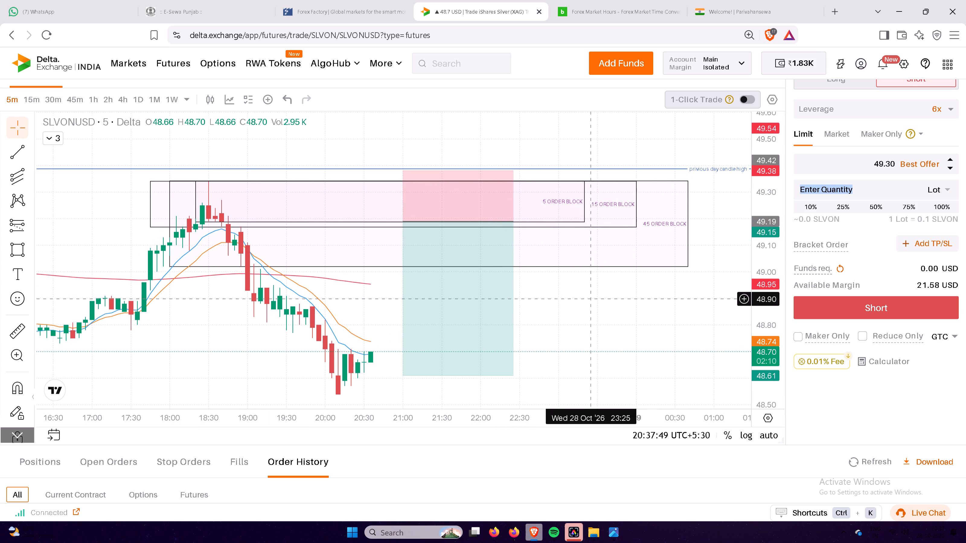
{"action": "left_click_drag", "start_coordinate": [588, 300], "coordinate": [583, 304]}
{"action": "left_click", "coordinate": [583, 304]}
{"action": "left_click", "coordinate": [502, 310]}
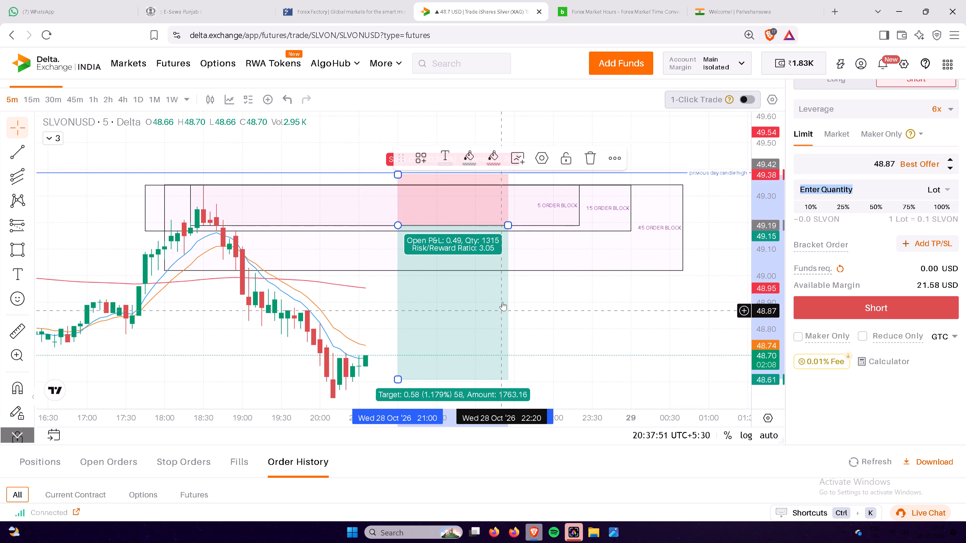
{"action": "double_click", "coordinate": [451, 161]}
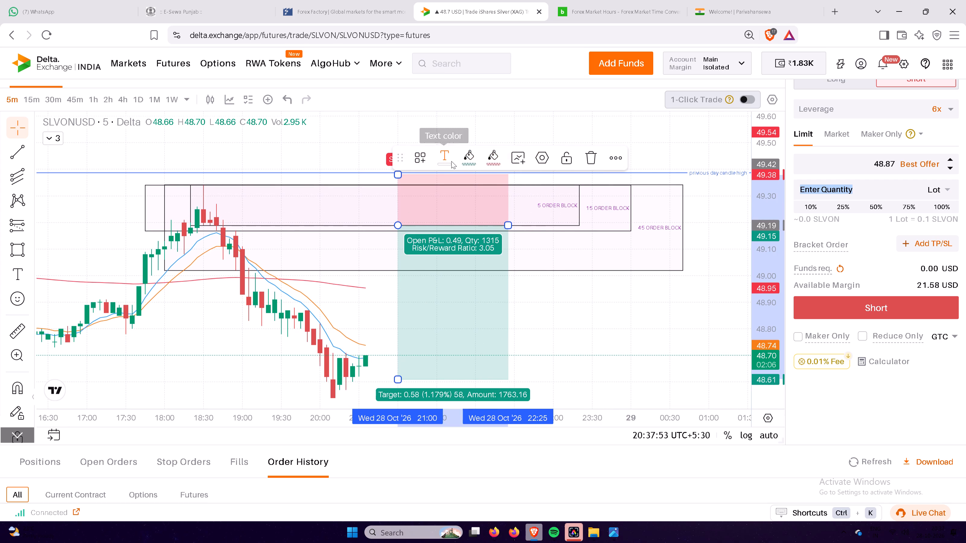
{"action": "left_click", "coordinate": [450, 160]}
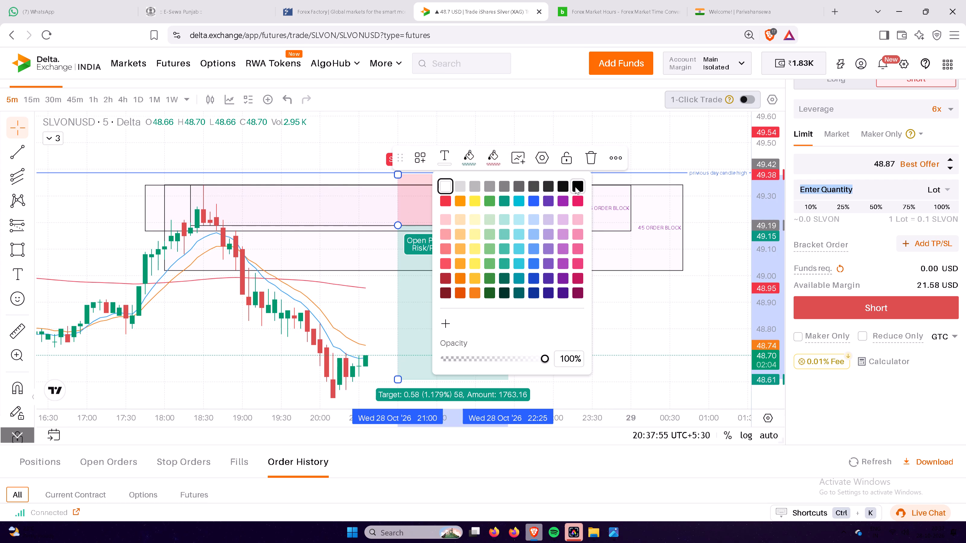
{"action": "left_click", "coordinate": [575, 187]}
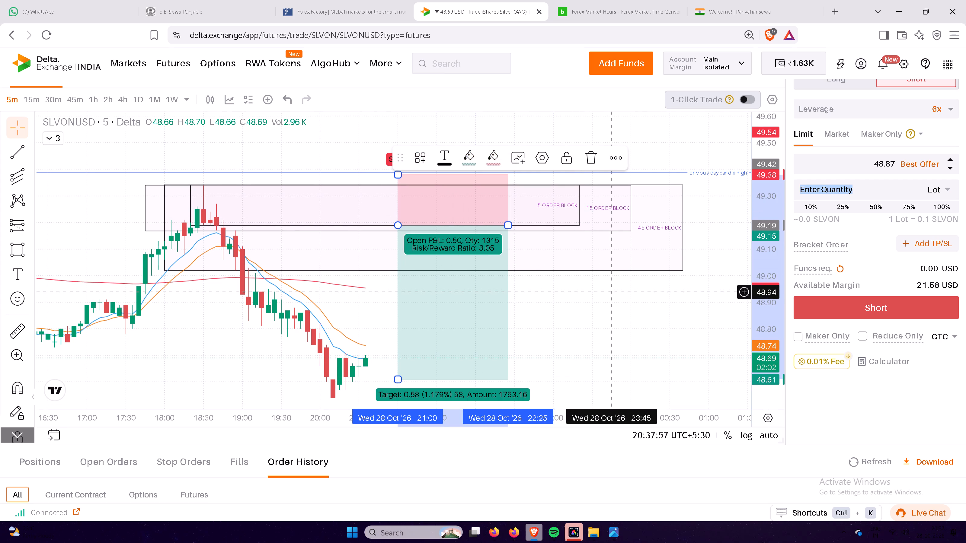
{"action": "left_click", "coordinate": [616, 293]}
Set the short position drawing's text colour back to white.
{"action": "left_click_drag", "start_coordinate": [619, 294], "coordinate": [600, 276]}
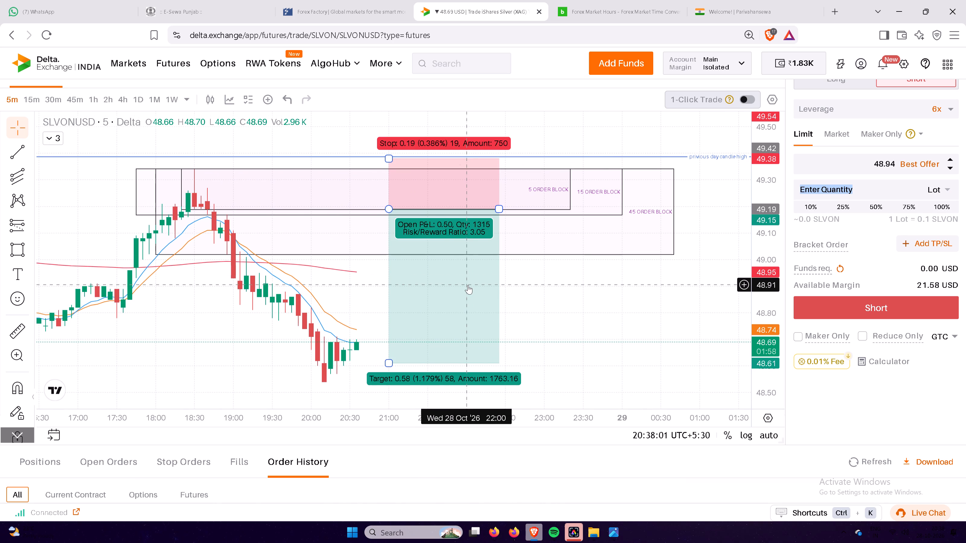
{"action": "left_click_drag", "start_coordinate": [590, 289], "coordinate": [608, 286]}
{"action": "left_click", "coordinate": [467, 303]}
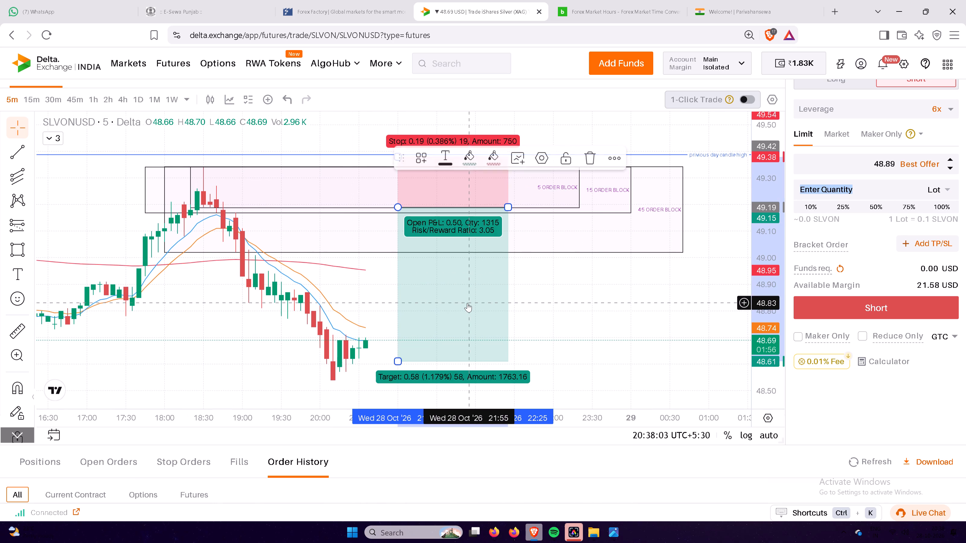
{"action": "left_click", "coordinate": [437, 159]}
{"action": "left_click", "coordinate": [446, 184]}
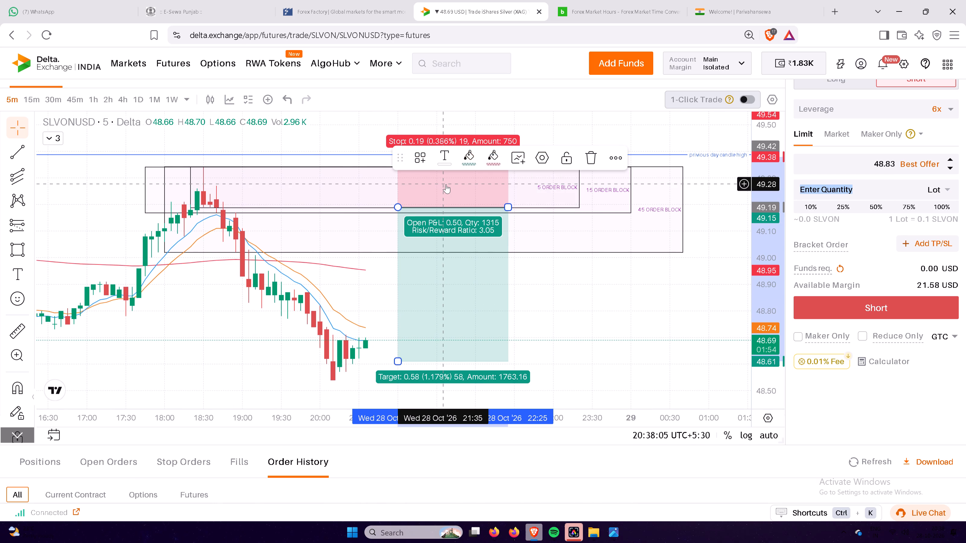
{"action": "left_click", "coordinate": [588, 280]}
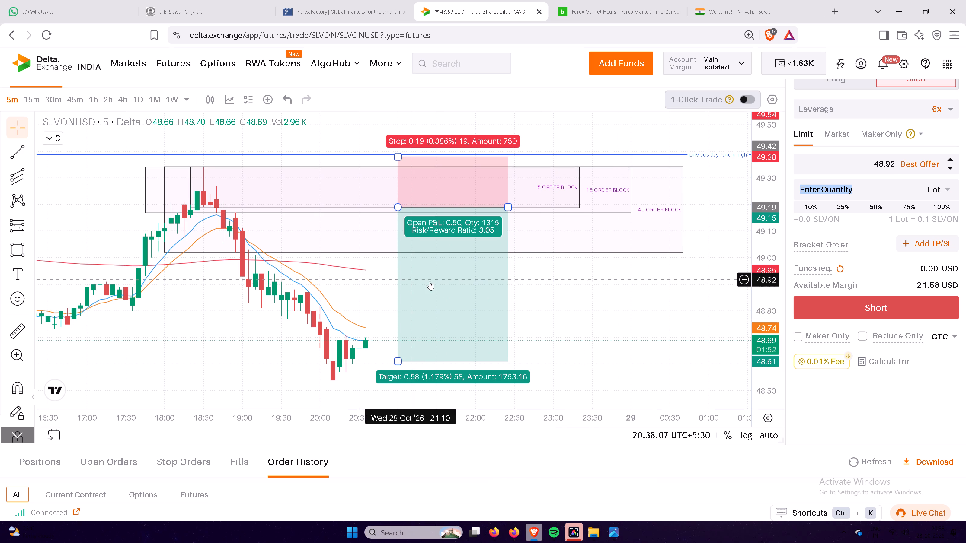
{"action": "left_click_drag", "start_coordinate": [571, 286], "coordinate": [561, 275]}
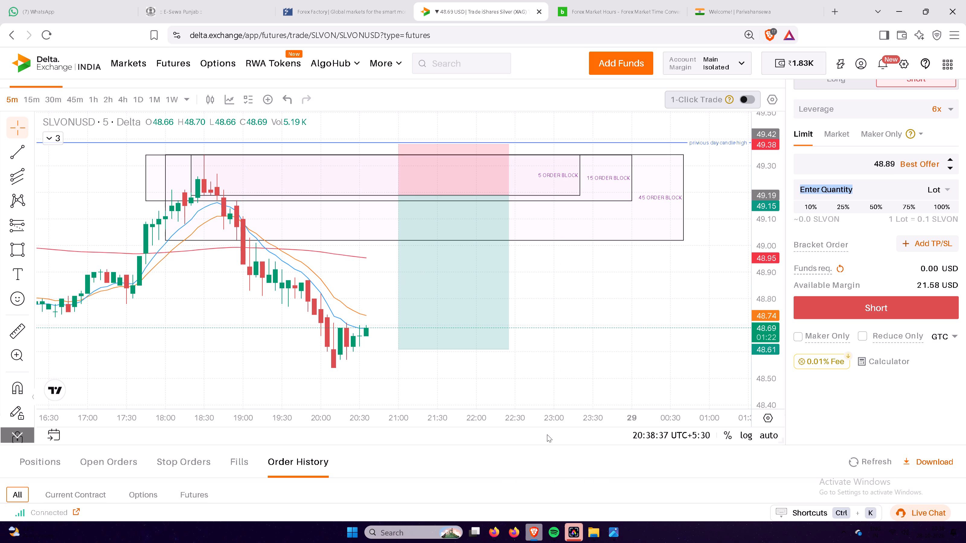
Examine the order history's recent XRPUSD and UNIUSD orders across the price, realized PnL and trading fee columns, and return to the chart.
{"action": "scroll", "coordinate": [601, 484], "scroll_direction": "down", "scroll_amount": 2}
{"action": "scroll", "coordinate": [637, 359], "scroll_direction": "down", "scroll_amount": 2}
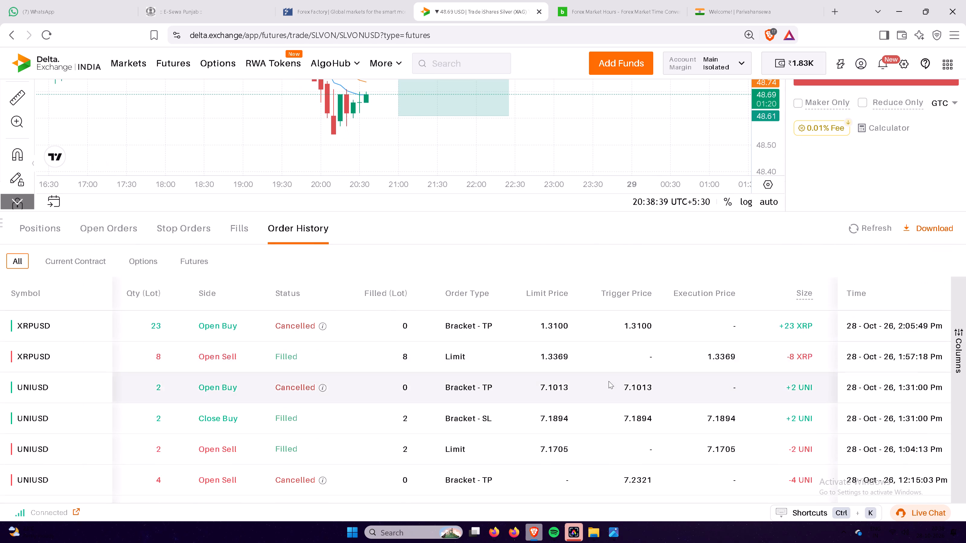
{"action": "scroll", "coordinate": [611, 376], "scroll_direction": "down", "scroll_amount": 4}
{"action": "left_click_drag", "start_coordinate": [506, 475], "coordinate": [716, 480]}
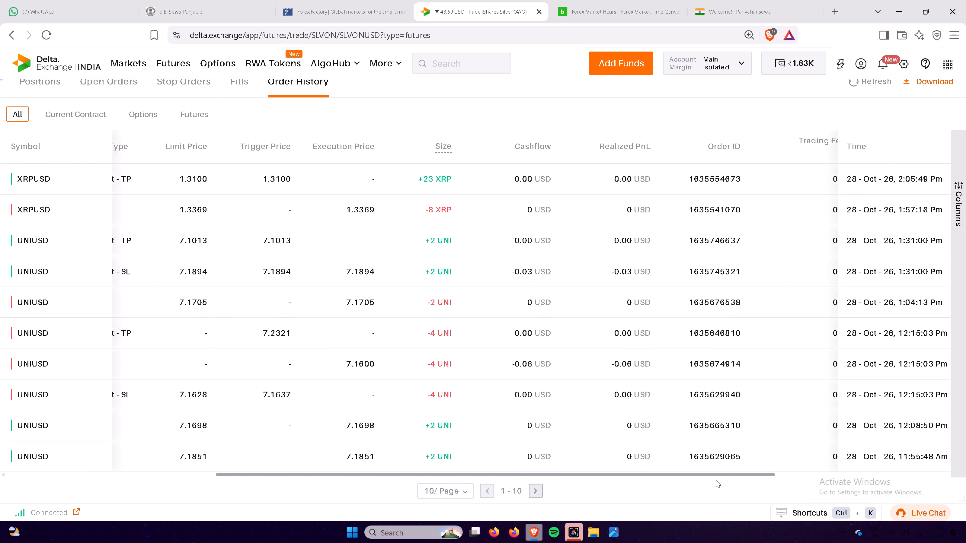
{"action": "left_click_drag", "start_coordinate": [716, 480], "coordinate": [723, 481]}
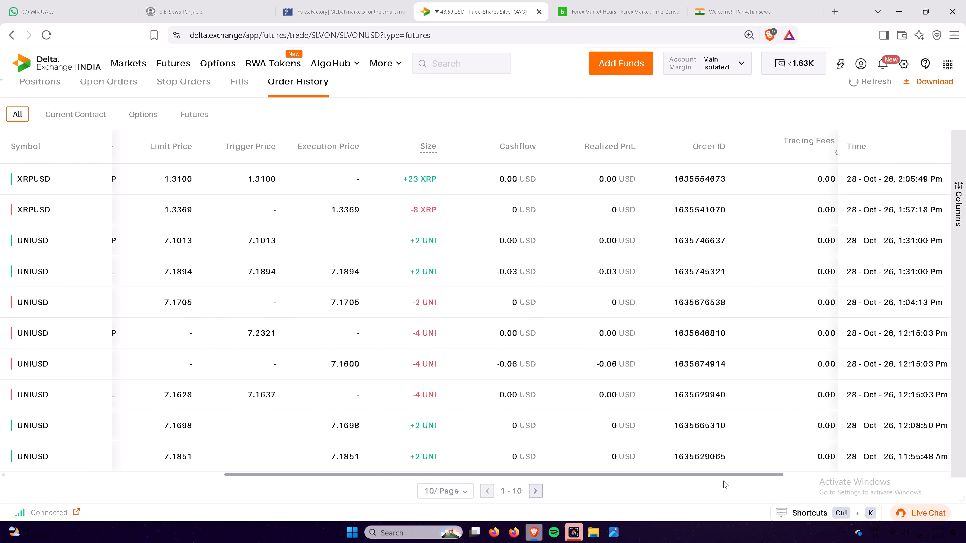
{"action": "left_click_drag", "start_coordinate": [723, 481], "coordinate": [728, 481]}
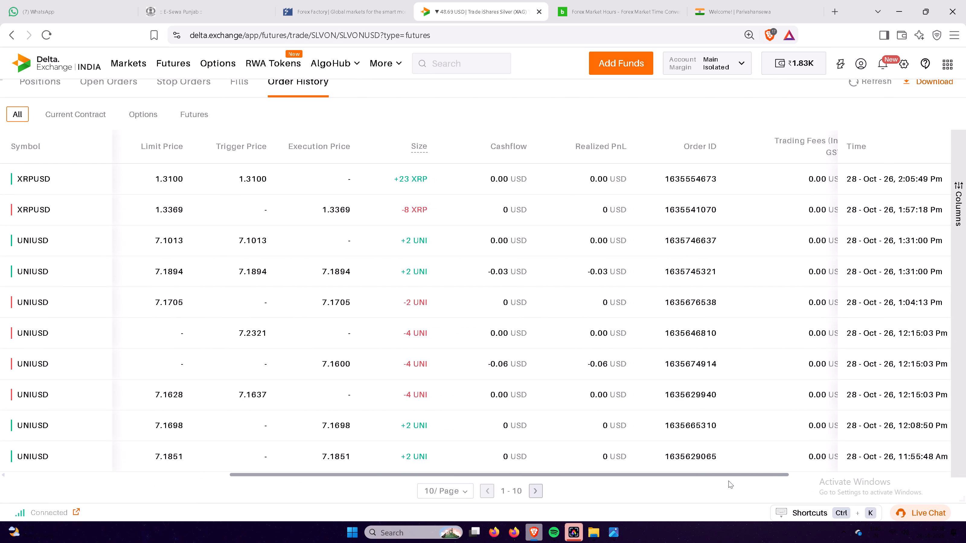
{"action": "left_click_drag", "start_coordinate": [728, 481], "coordinate": [740, 479]}
{"action": "scroll", "coordinate": [775, 491], "scroll_direction": "up", "scroll_amount": 5}
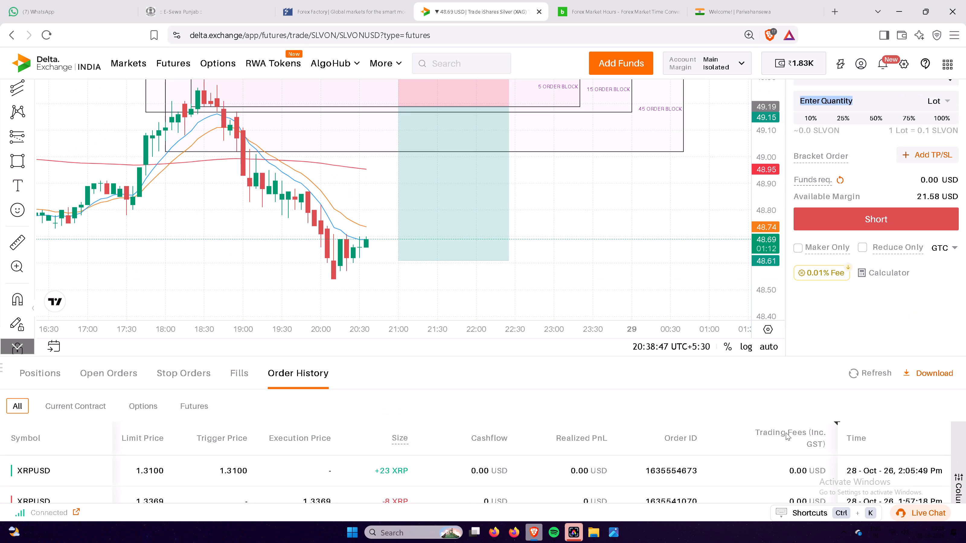
{"action": "scroll", "coordinate": [803, 390], "scroll_direction": "up", "scroll_amount": 6}
{"action": "left_click_drag", "start_coordinate": [608, 363], "coordinate": [631, 347]}
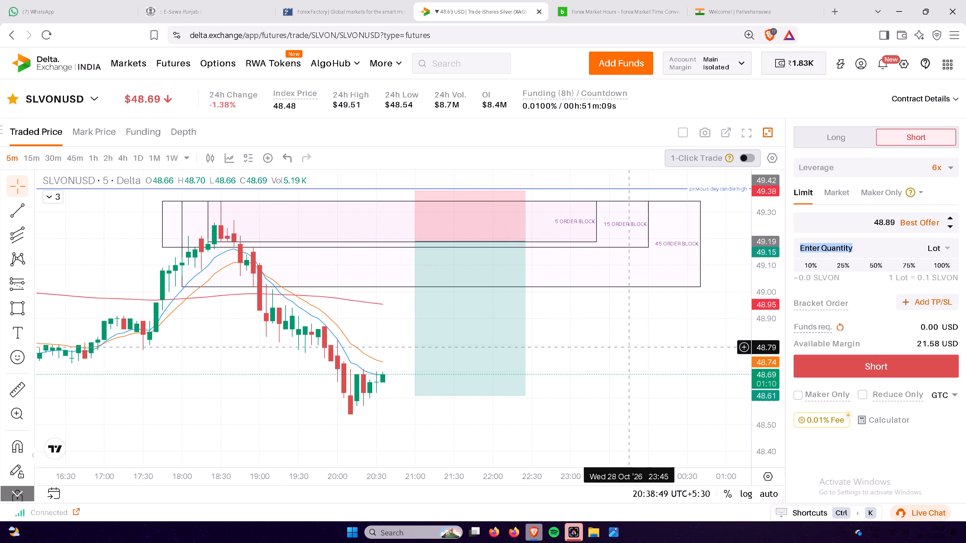
{"action": "left_click_drag", "start_coordinate": [631, 347], "coordinate": [633, 345]}
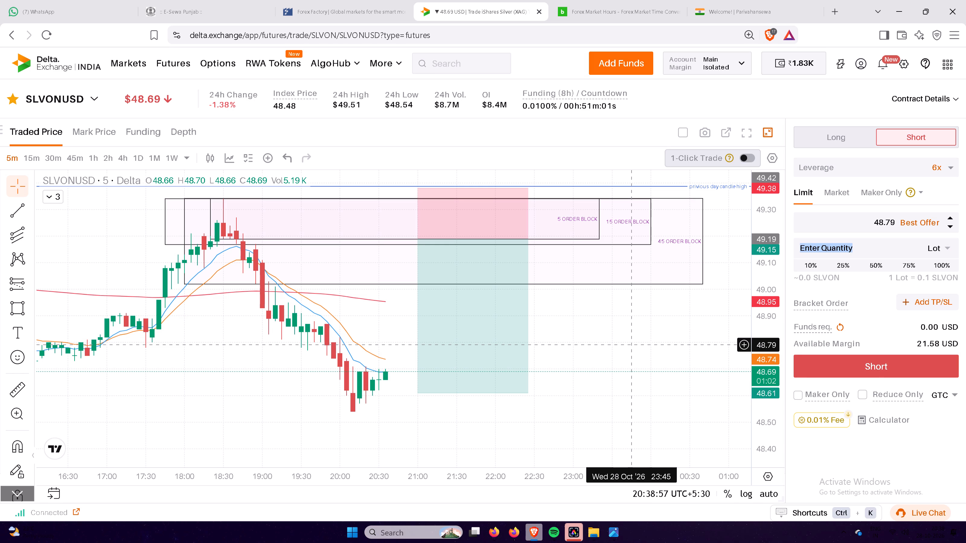
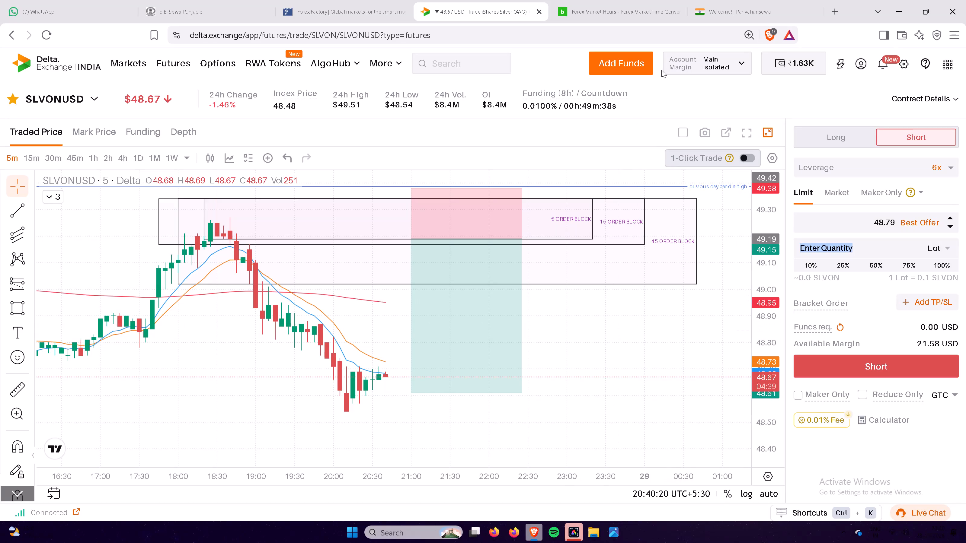
Check which trading sessions are open on the Babypips forex market hours page and return to the SLVONUSD chart.
{"action": "left_click", "coordinate": [622, 2]}
{"action": "scroll", "coordinate": [562, 223], "scroll_direction": "down", "scroll_amount": 3}
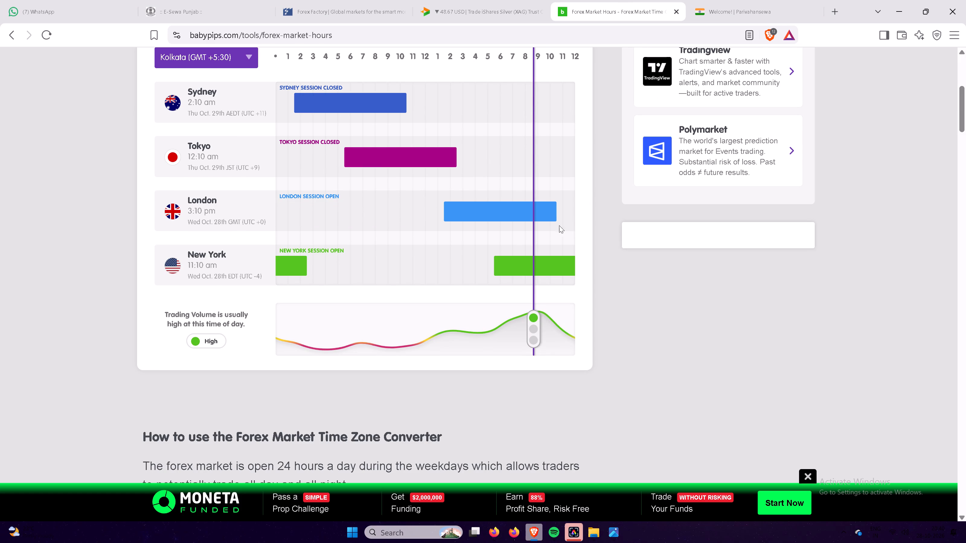
{"action": "left_click", "coordinate": [457, 0]}
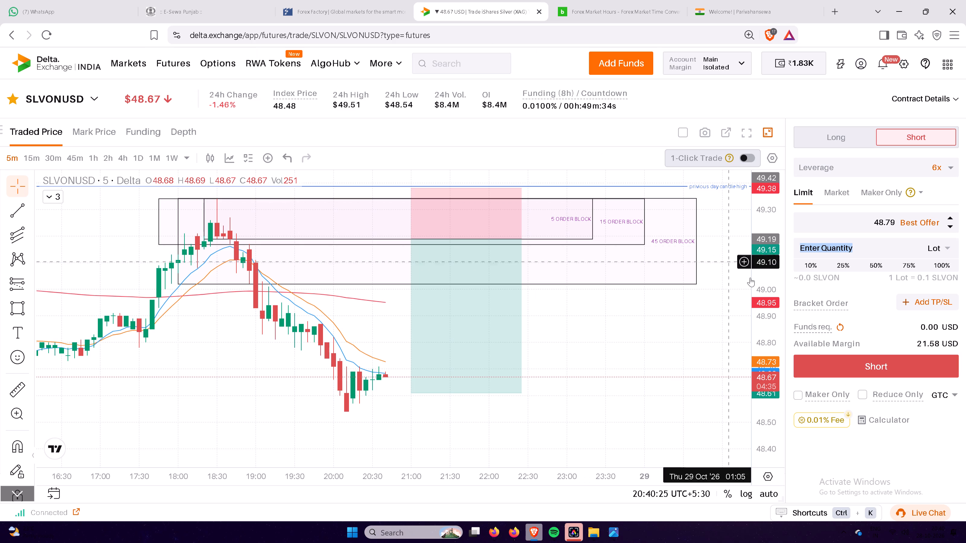
Examine the 5-minute SLVONUSD price action around the order block zones and the short position drawing, including the earlier candles.
{"action": "left_click_drag", "start_coordinate": [768, 279], "coordinate": [758, 315]}
{"action": "scroll", "coordinate": [620, 334], "scroll_direction": "down", "scroll_amount": 4}
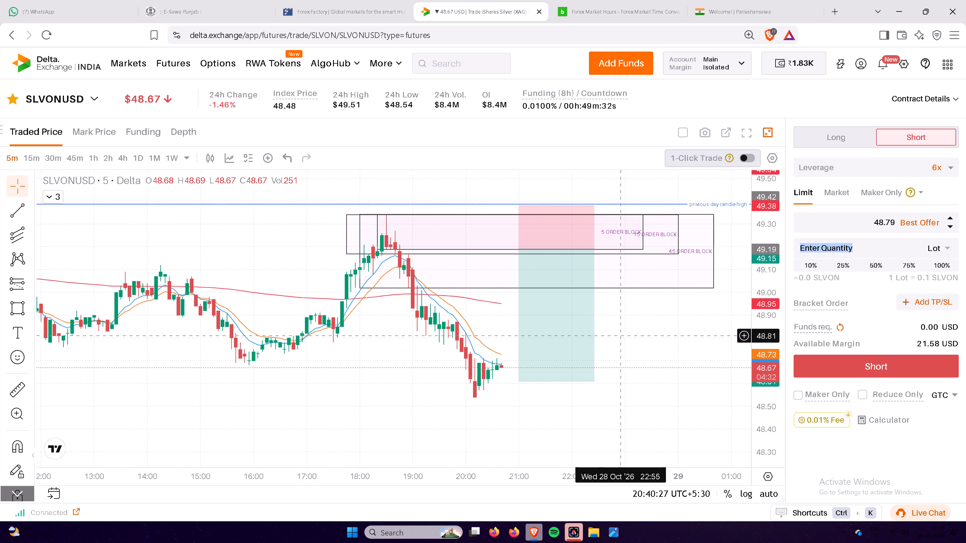
{"action": "left_click_drag", "start_coordinate": [675, 333], "coordinate": [648, 338]}
{"action": "scroll", "coordinate": [649, 402], "scroll_direction": "down", "scroll_amount": 4}
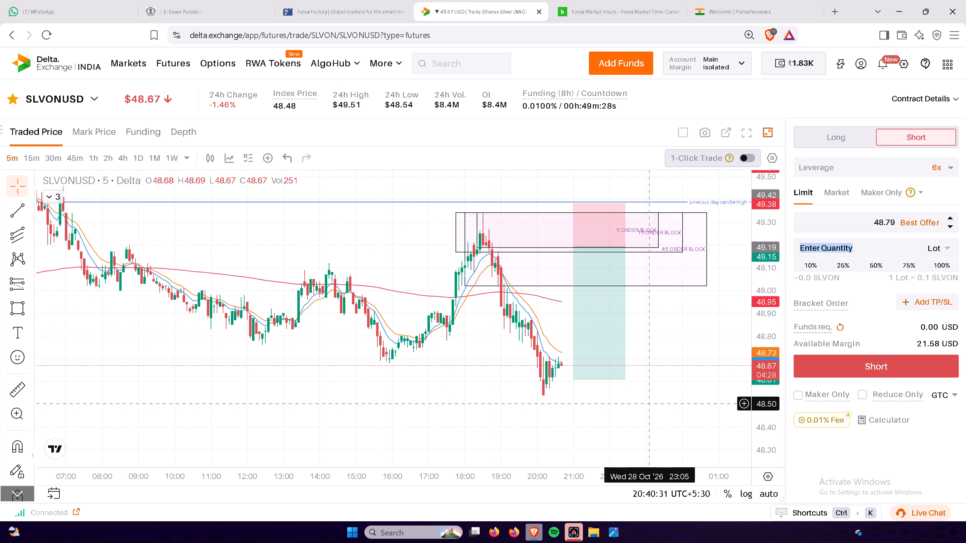
{"action": "scroll", "coordinate": [654, 413], "scroll_direction": "down", "scroll_amount": 5}
{"action": "scroll", "coordinate": [654, 413], "scroll_direction": "up", "scroll_amount": 5}
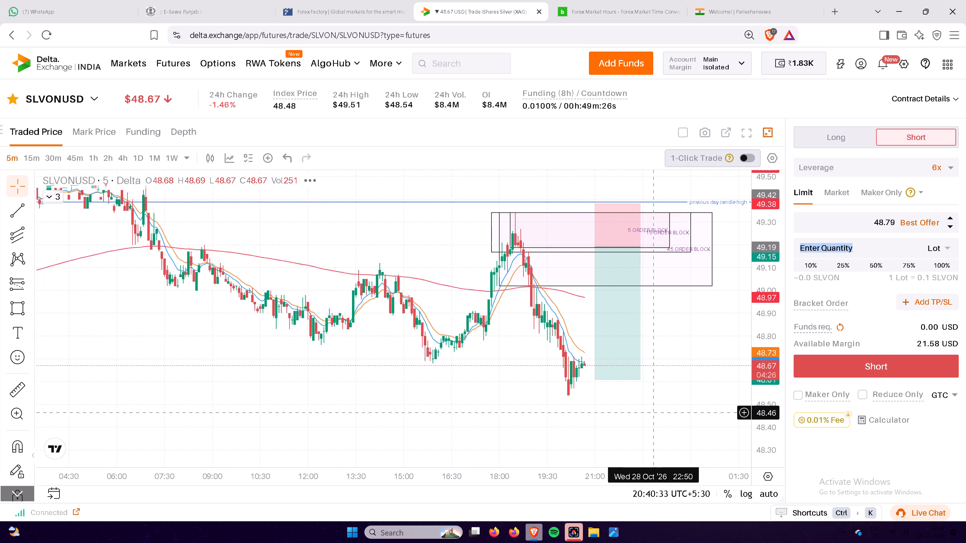
{"action": "scroll", "coordinate": [654, 413], "scroll_direction": "up", "scroll_amount": 6}
{"action": "left_click_drag", "start_coordinate": [644, 410], "coordinate": [648, 396]}
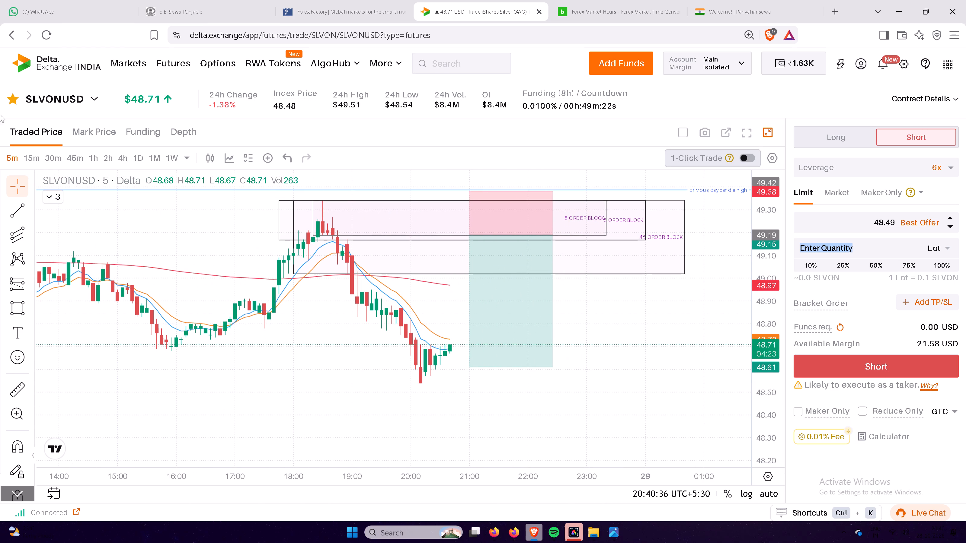
Switch the SLVONUSD chart to the 15-minute timeframe and examine price against the order blocks and previous day candle high and low lines.
{"action": "left_click", "coordinate": [34, 156]}
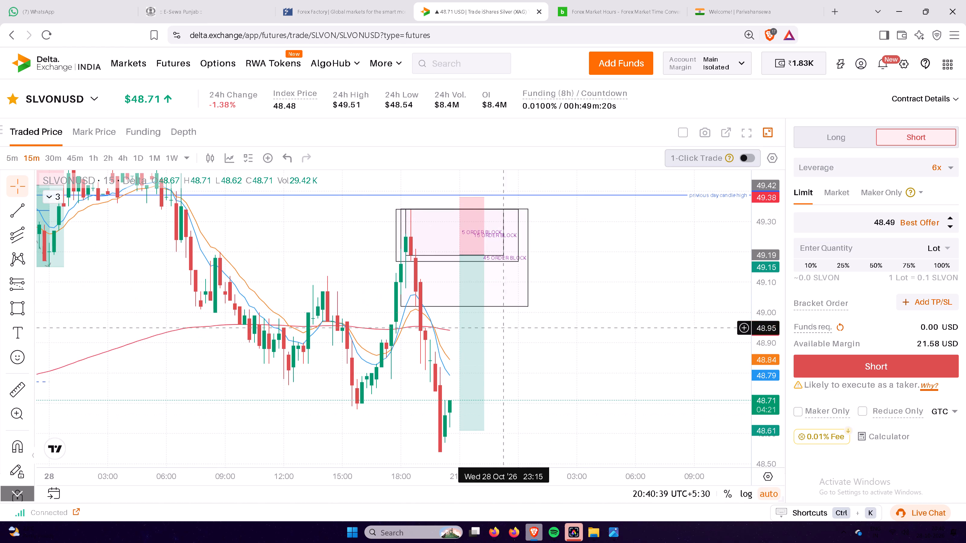
{"action": "left_click_drag", "start_coordinate": [759, 231], "coordinate": [760, 351]}
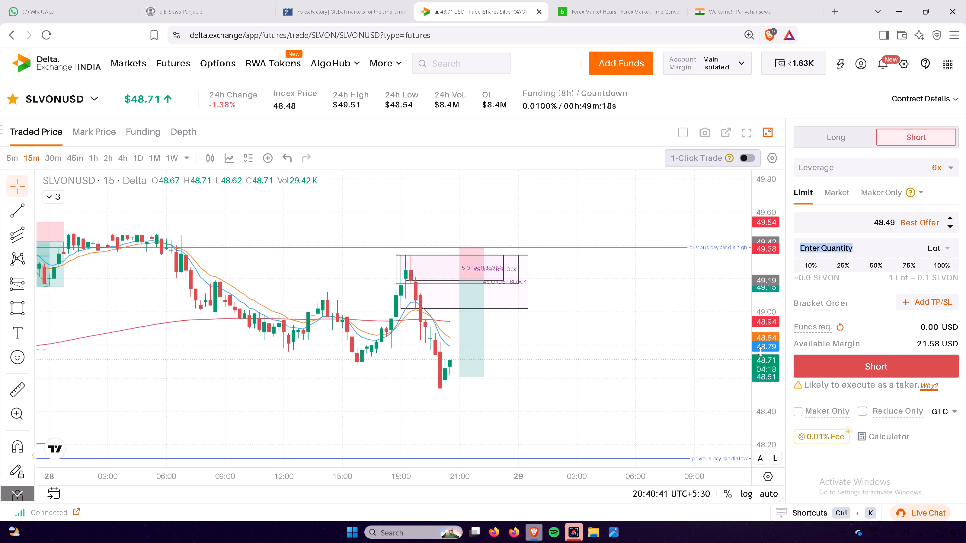
{"action": "left_click_drag", "start_coordinate": [760, 351], "coordinate": [763, 366]}
{"action": "scroll", "coordinate": [575, 416], "scroll_direction": "down", "scroll_amount": 4}
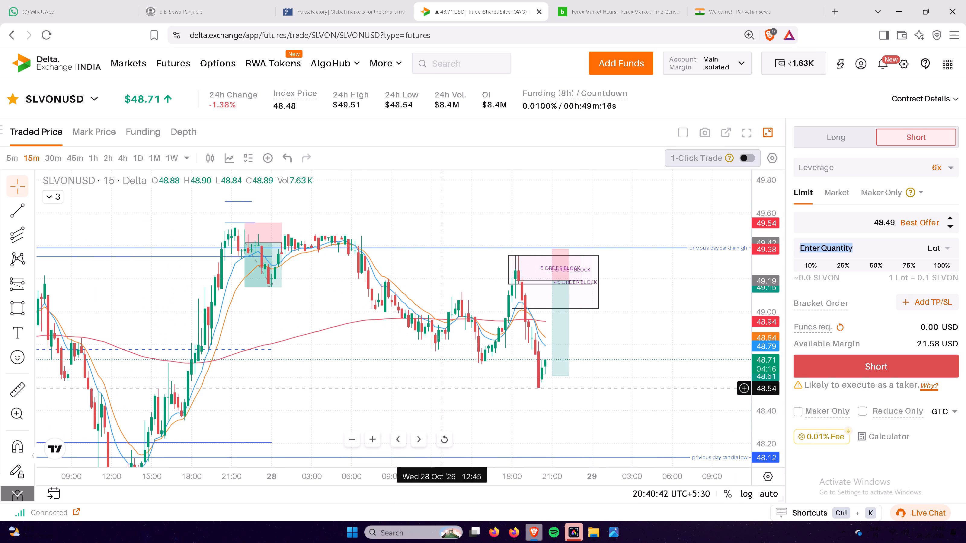
{"action": "scroll", "coordinate": [394, 377], "scroll_direction": "down", "scroll_amount": 9}
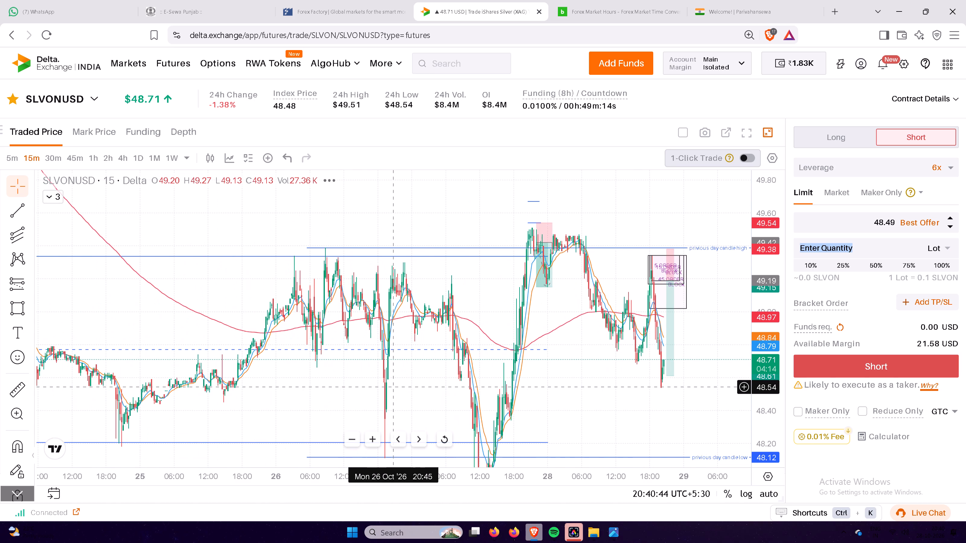
{"action": "scroll", "coordinate": [398, 386], "scroll_direction": "up", "scroll_amount": 5}
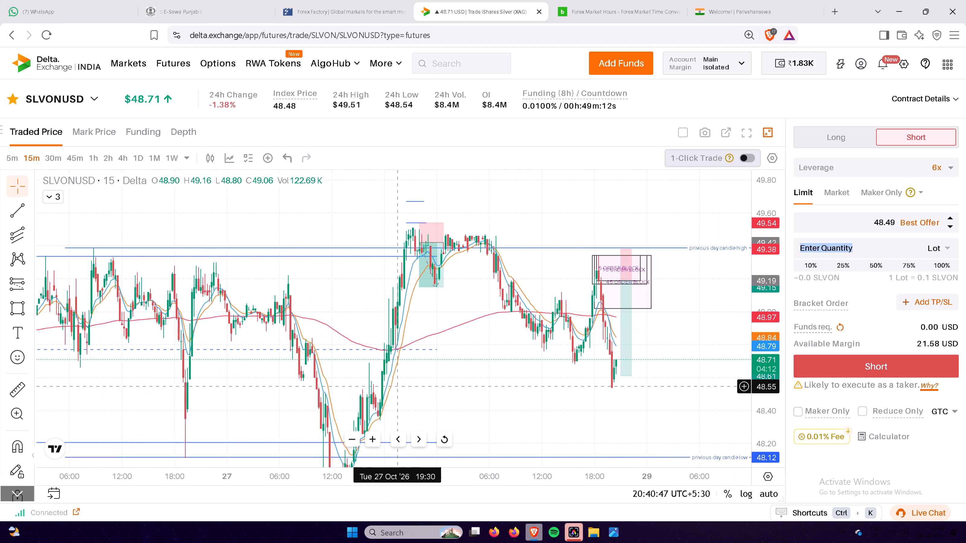
{"action": "scroll", "coordinate": [398, 386], "scroll_direction": "up", "scroll_amount": 11}
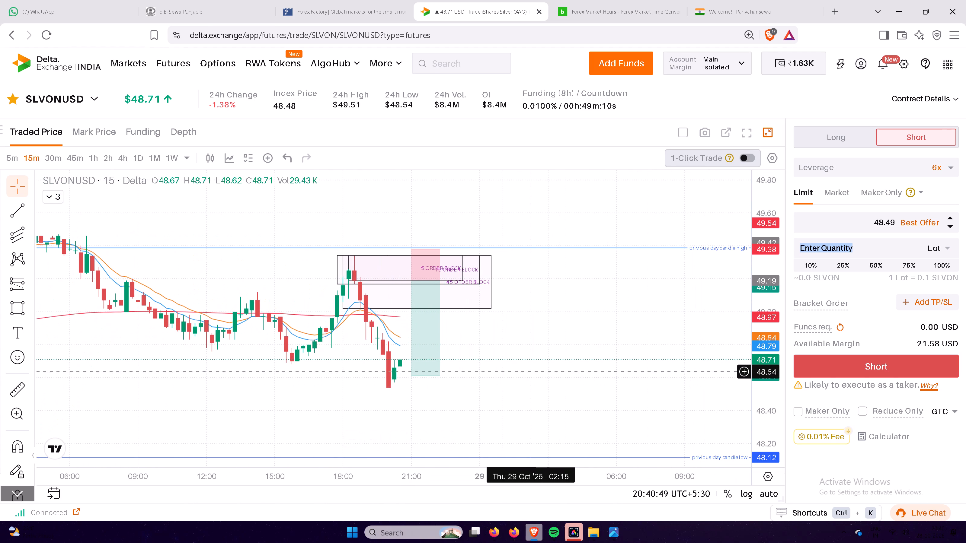
{"action": "left_click_drag", "start_coordinate": [533, 371], "coordinate": [560, 358]}
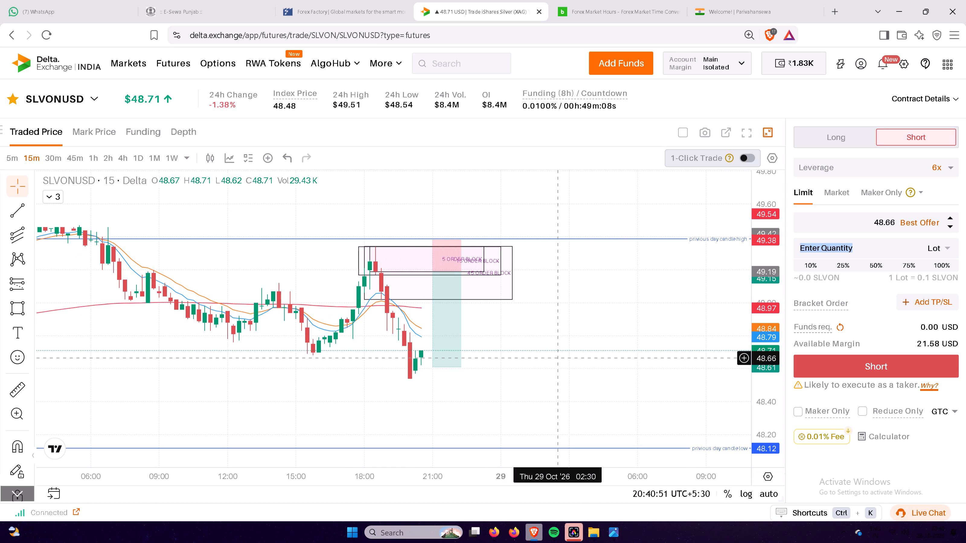
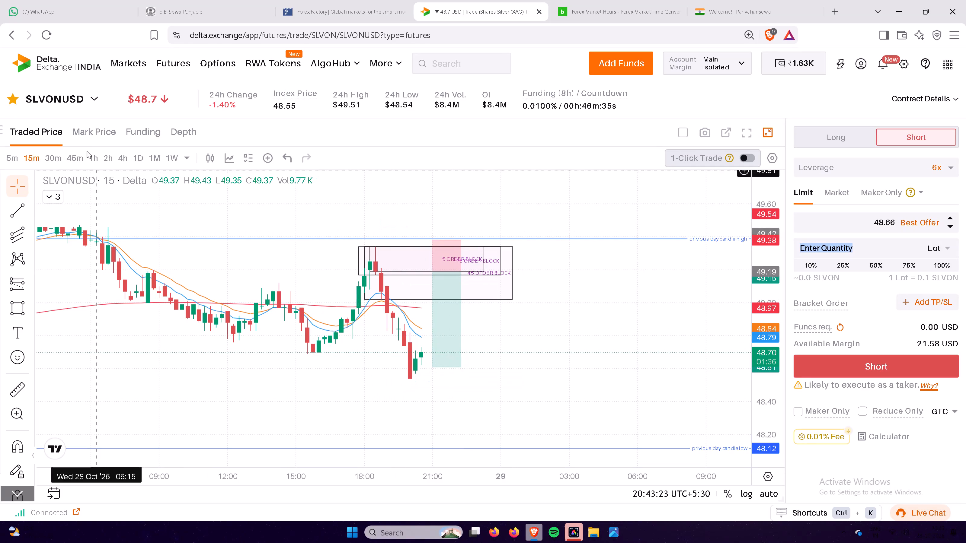
Open the XRPUSD perpetual from the watchlist and examine its 15-minute price action within the rising channel, including the earlier candles.
{"action": "left_click", "coordinate": [85, 94]}
{"action": "left_click", "coordinate": [37, 135]}
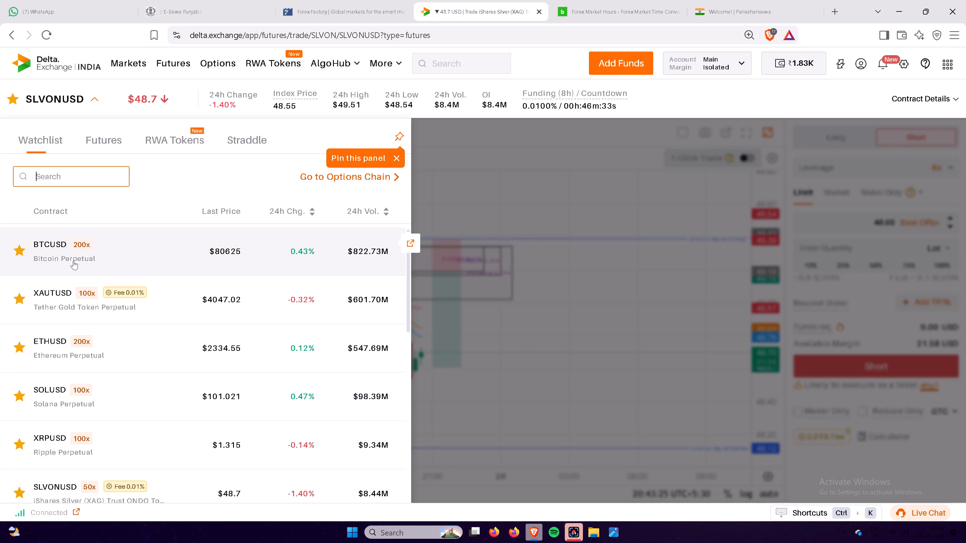
{"action": "scroll", "coordinate": [104, 311], "scroll_direction": "down", "scroll_amount": 1}
{"action": "left_click", "coordinate": [143, 378]}
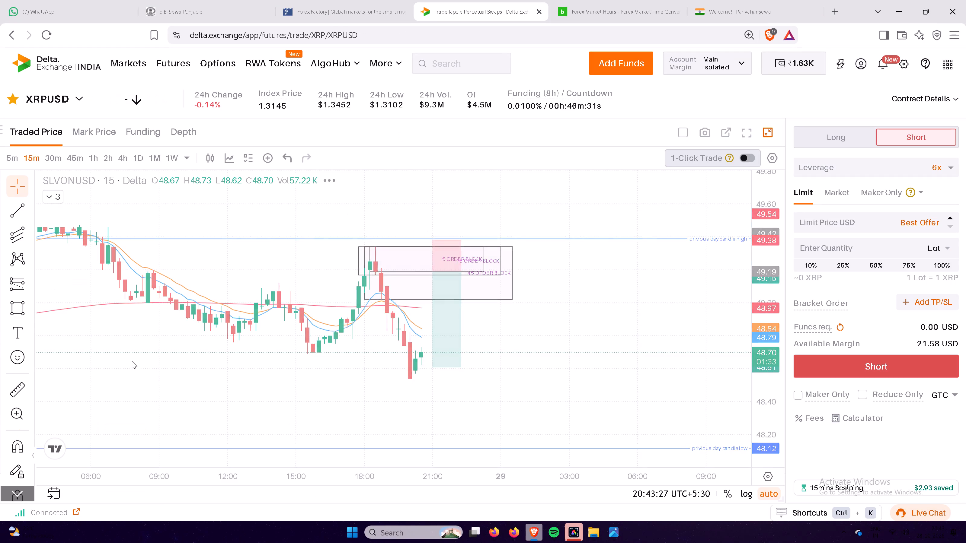
{"action": "left_click_drag", "start_coordinate": [772, 291], "coordinate": [782, 360]}
{"action": "scroll", "coordinate": [645, 372], "scroll_direction": "down", "scroll_amount": 1}
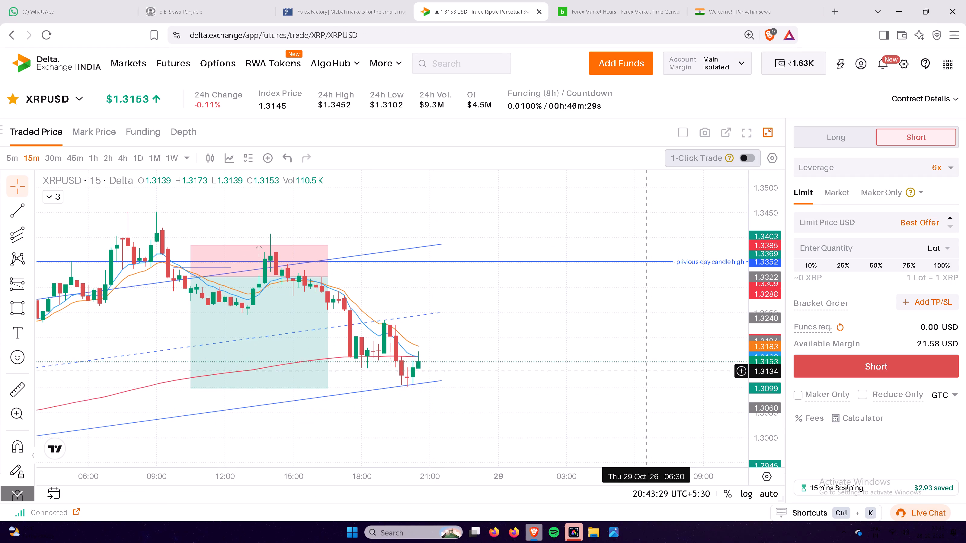
{"action": "scroll", "coordinate": [645, 373], "scroll_direction": "down", "scroll_amount": 7}
{"action": "left_click_drag", "start_coordinate": [674, 410], "coordinate": [702, 291]}
{"action": "left_click", "coordinate": [702, 291]}
{"action": "scroll", "coordinate": [698, 302], "scroll_direction": "down", "scroll_amount": 2}
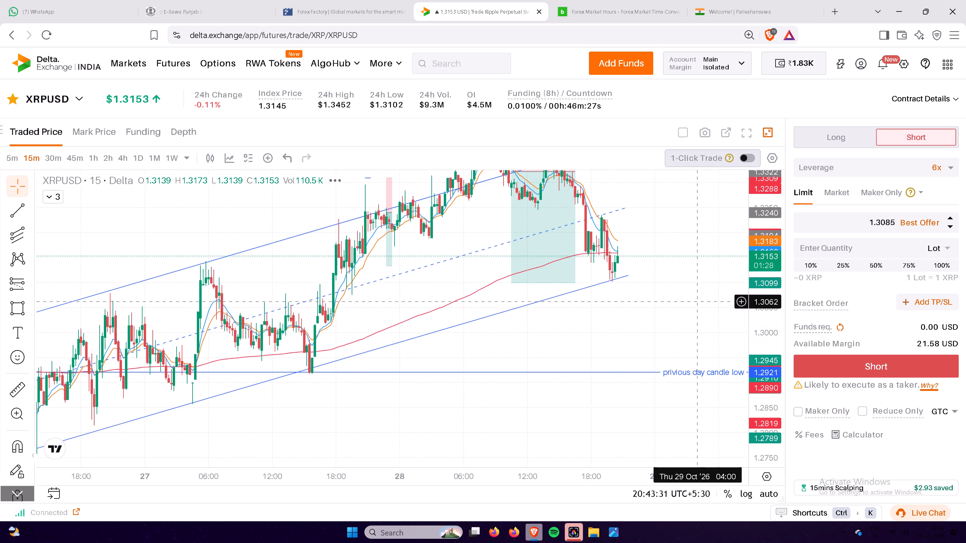
{"action": "scroll", "coordinate": [698, 301], "scroll_direction": "down", "scroll_amount": 3}
{"action": "left_click_drag", "start_coordinate": [707, 297], "coordinate": [697, 345]}
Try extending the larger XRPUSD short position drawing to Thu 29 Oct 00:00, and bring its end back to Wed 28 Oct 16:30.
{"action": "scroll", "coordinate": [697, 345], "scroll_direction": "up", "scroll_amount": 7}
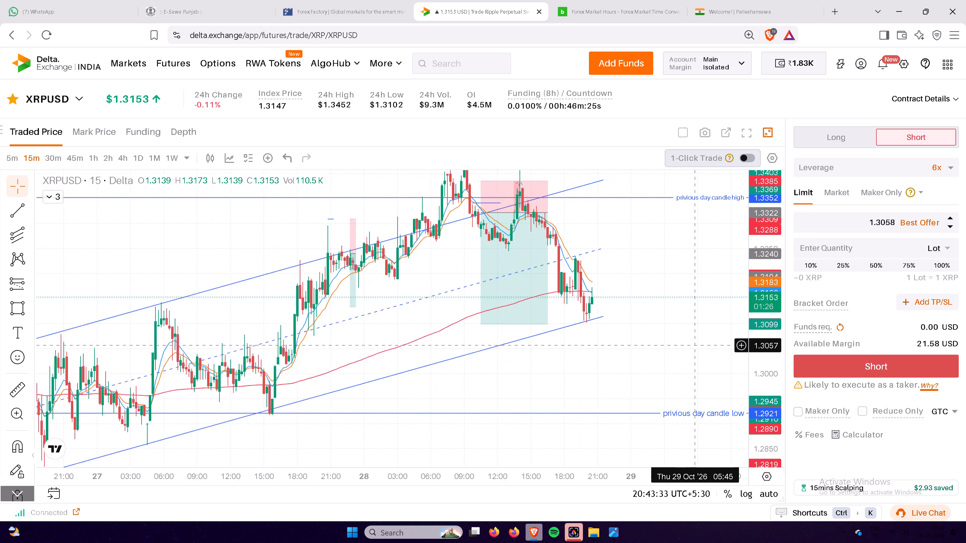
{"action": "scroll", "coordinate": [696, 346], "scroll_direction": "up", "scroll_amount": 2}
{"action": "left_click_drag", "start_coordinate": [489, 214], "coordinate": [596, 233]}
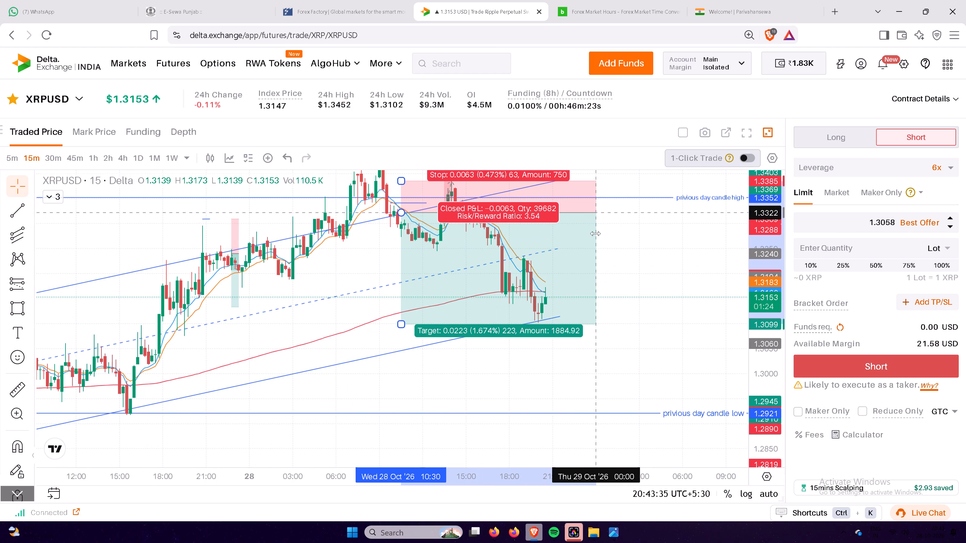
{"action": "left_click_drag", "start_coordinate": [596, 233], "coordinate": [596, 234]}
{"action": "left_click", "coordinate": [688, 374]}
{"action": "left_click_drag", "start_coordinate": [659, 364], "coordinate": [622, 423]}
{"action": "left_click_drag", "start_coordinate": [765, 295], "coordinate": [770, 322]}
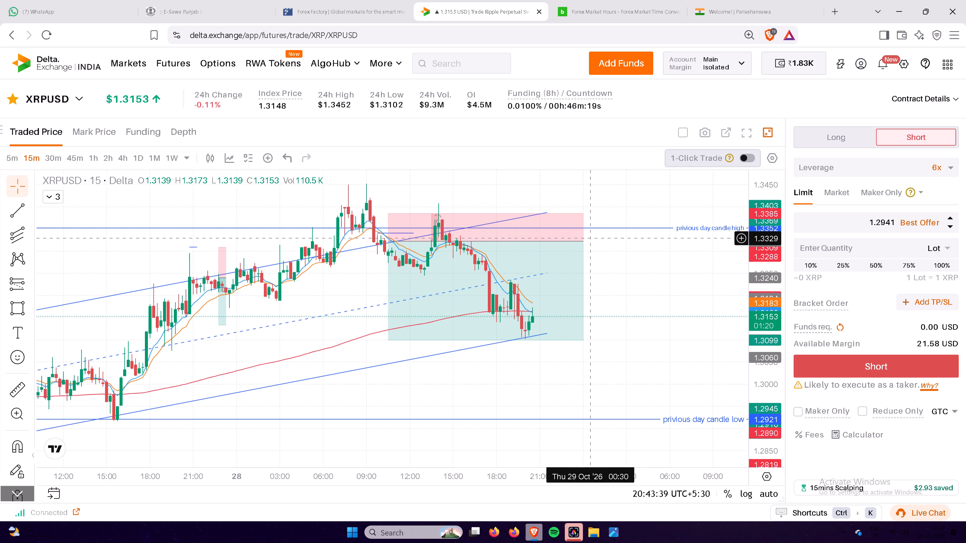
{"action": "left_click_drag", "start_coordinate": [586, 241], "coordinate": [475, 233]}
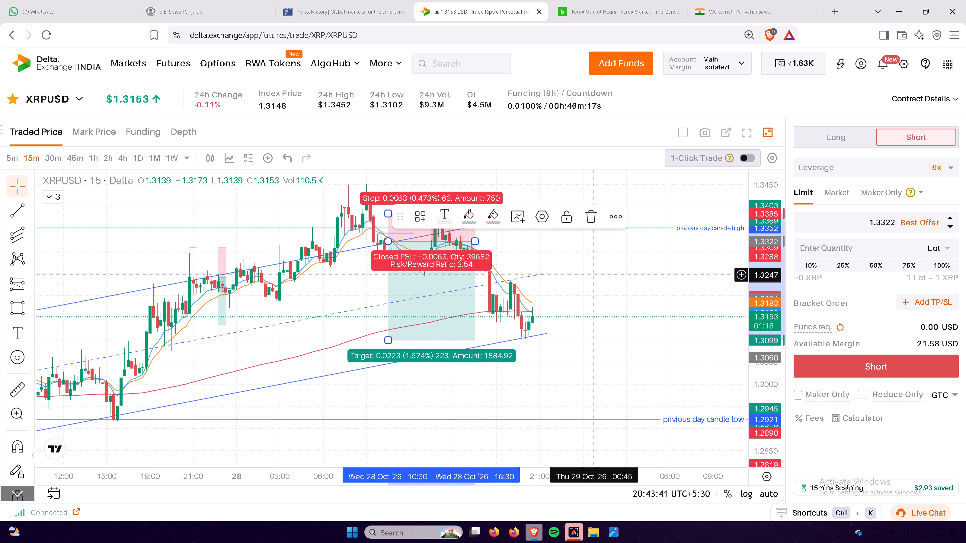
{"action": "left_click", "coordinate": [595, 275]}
Examine the 15-minute XRPUSD chart against the rising channel and the previous day candle high and low lines.
{"action": "left_click_drag", "start_coordinate": [620, 291], "coordinate": [610, 345]}
{"action": "left_click", "coordinate": [610, 345]}
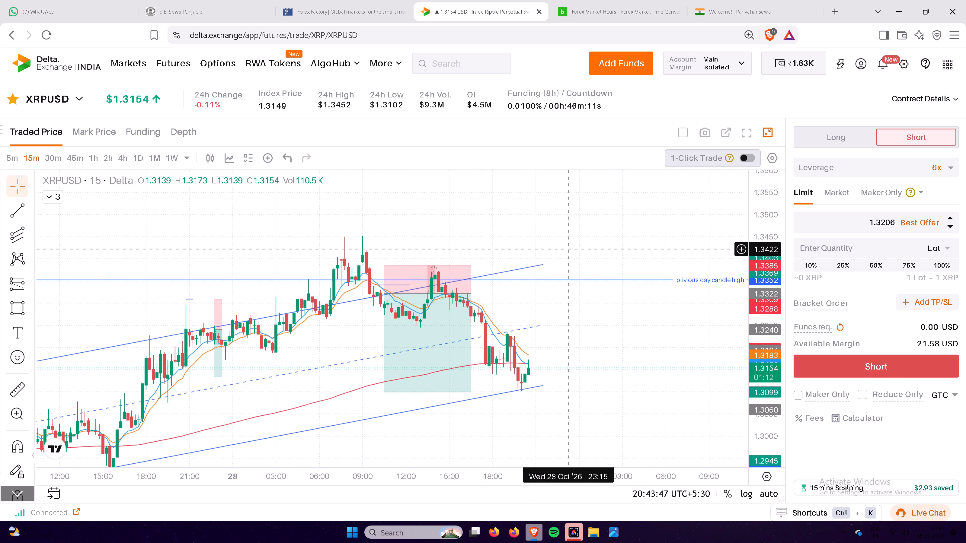
{"action": "left_click_drag", "start_coordinate": [618, 333], "coordinate": [619, 300]}
{"action": "left_click", "coordinate": [619, 300]}
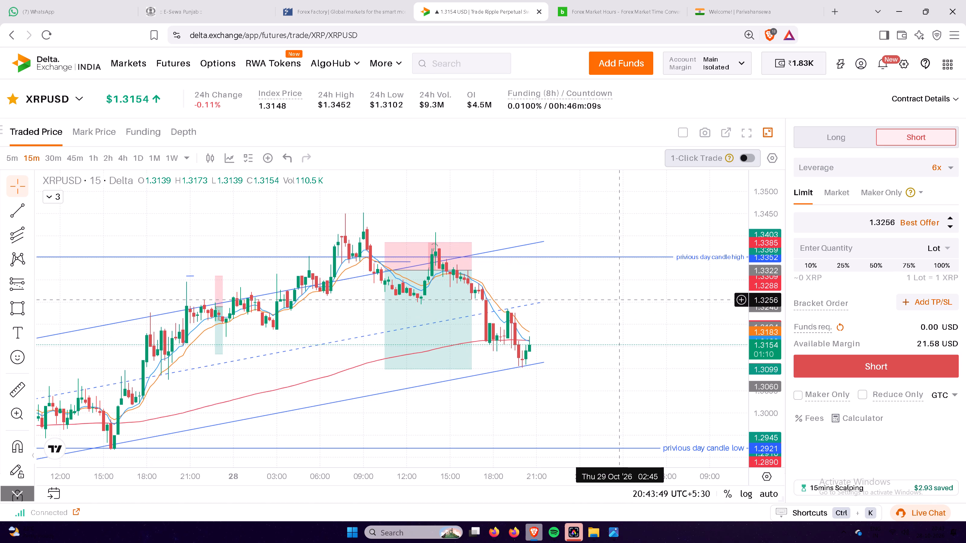
{"action": "left_click_drag", "start_coordinate": [619, 300], "coordinate": [633, 292]}
{"action": "left_click_drag", "start_coordinate": [615, 309], "coordinate": [636, 286]}
{"action": "left_click", "coordinate": [636, 286]}
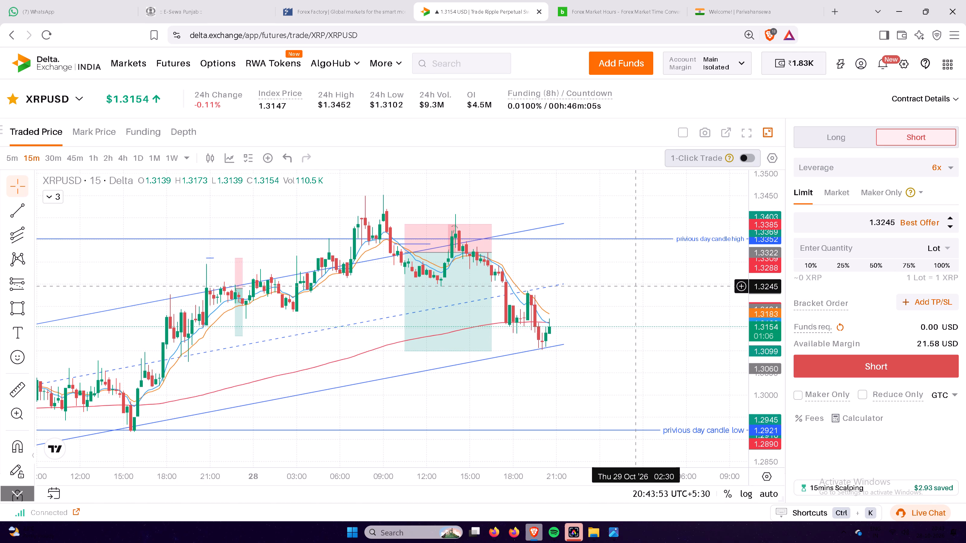
{"action": "scroll", "coordinate": [655, 374], "scroll_direction": "down", "scroll_amount": 4}
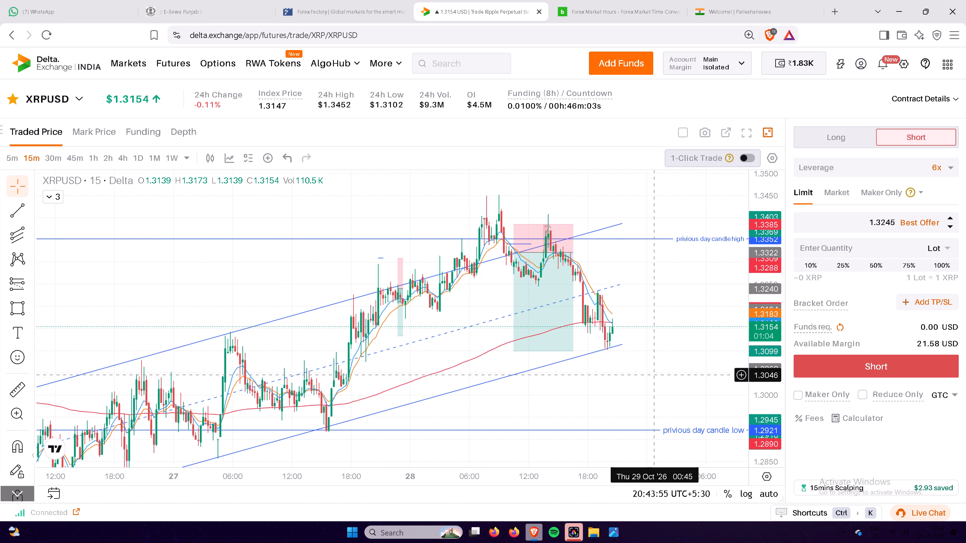
{"action": "scroll", "coordinate": [655, 375], "scroll_direction": "down", "scroll_amount": 3}
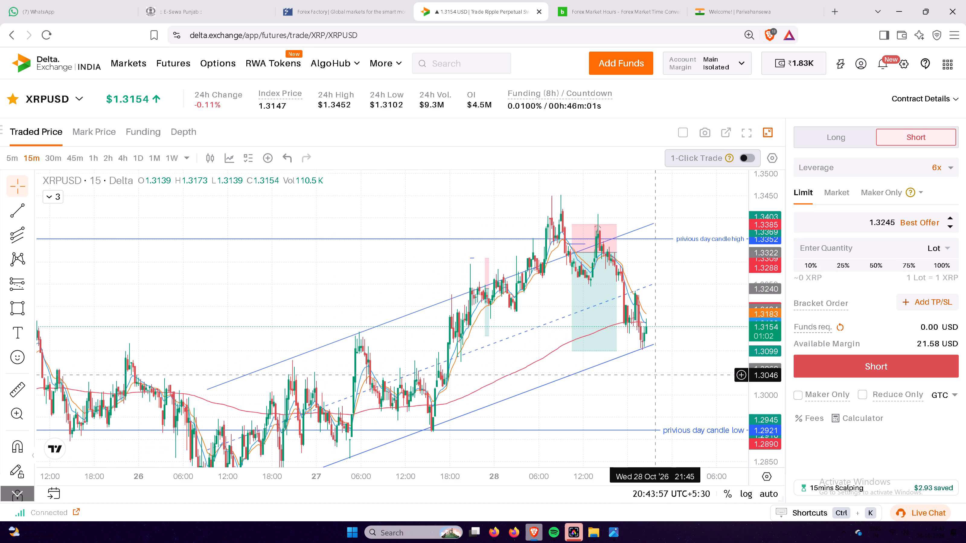
{"action": "scroll", "coordinate": [655, 375], "scroll_direction": "up", "scroll_amount": 6}
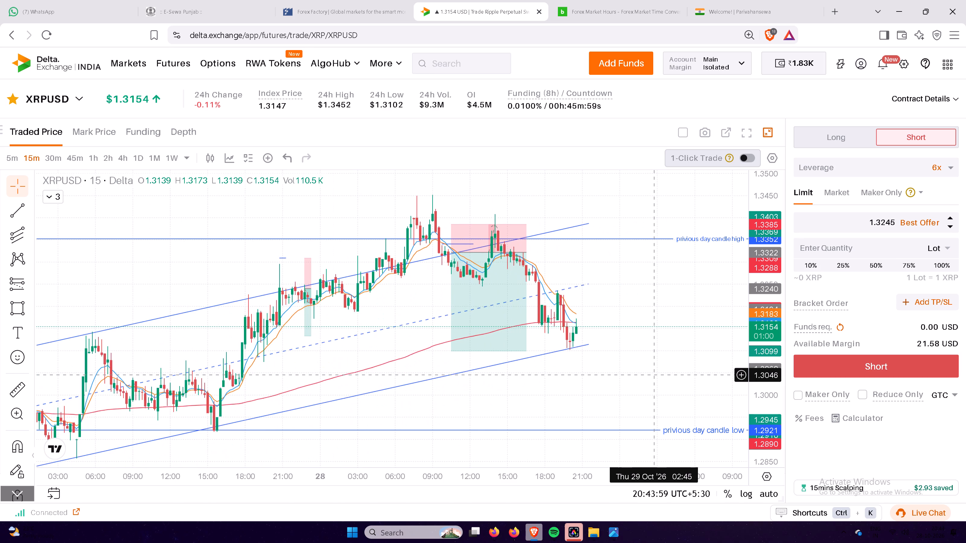
{"action": "scroll", "coordinate": [655, 375], "scroll_direction": "up", "scroll_amount": 4}
{"action": "left_click_drag", "start_coordinate": [765, 363], "coordinate": [761, 324]}
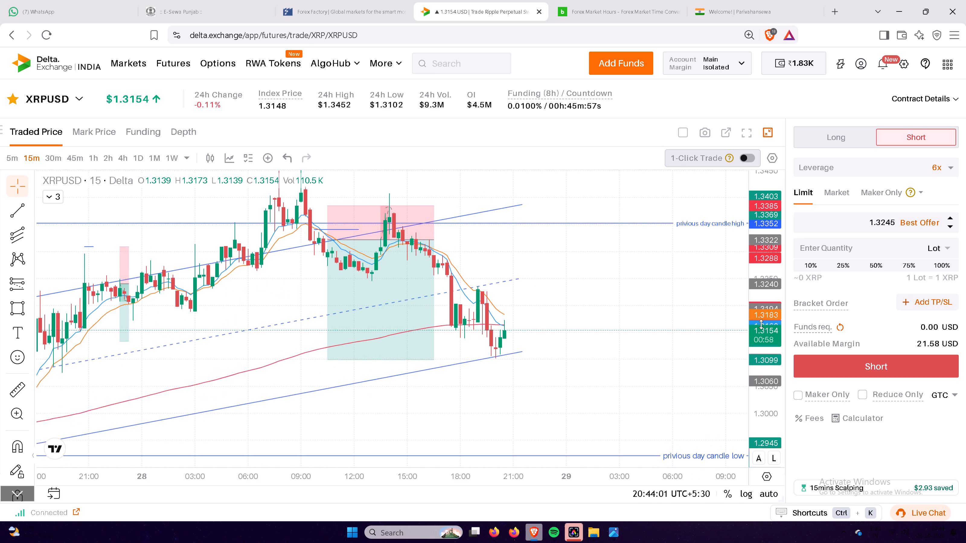
{"action": "left_click_drag", "start_coordinate": [761, 324], "coordinate": [761, 312]}
{"action": "left_click_drag", "start_coordinate": [590, 265], "coordinate": [663, 287]}
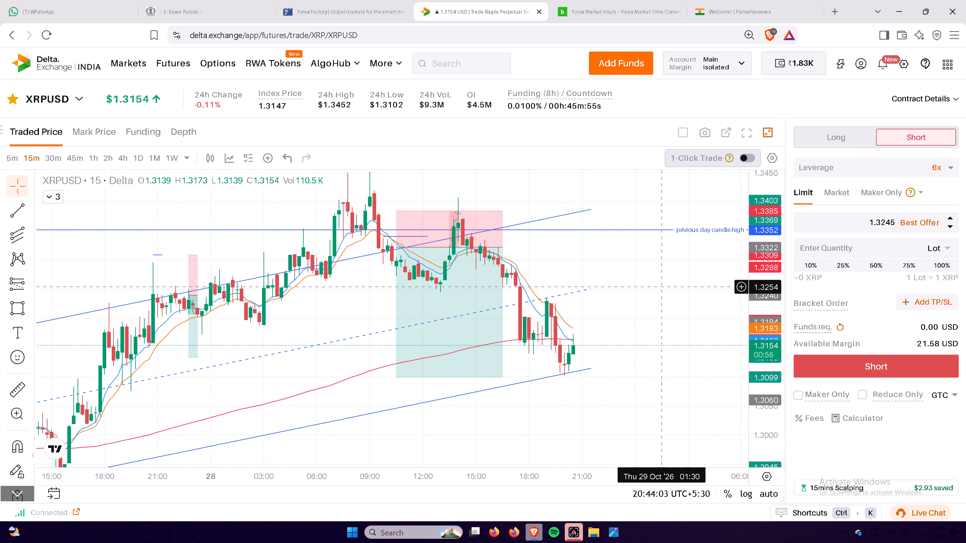
{"action": "left_click_drag", "start_coordinate": [663, 287], "coordinate": [664, 282]}
{"action": "left_click", "coordinate": [664, 282]}
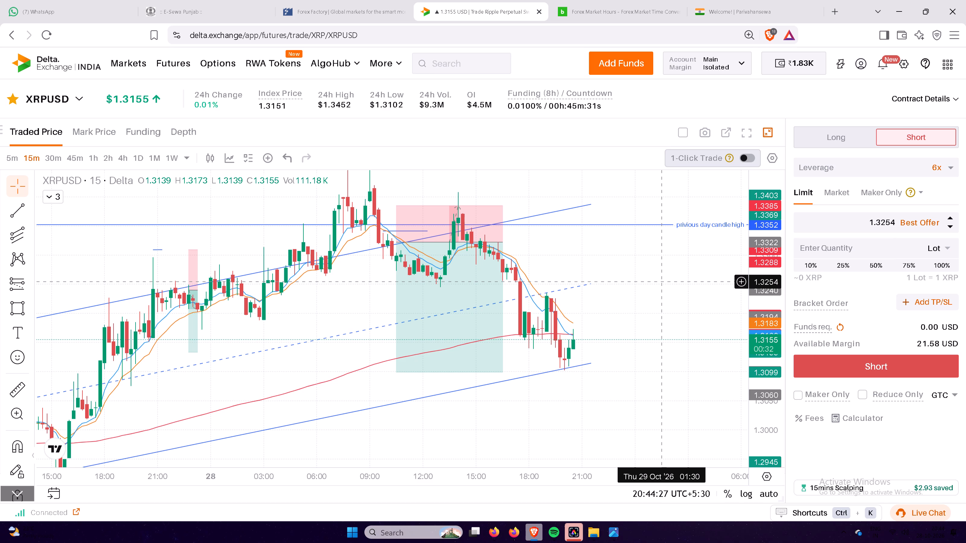
Examine the latest 15-minute XRPUSD candles against the moving averages and the channel's lower and middle lines.
{"action": "left_click_drag", "start_coordinate": [649, 289], "coordinate": [645, 269]}
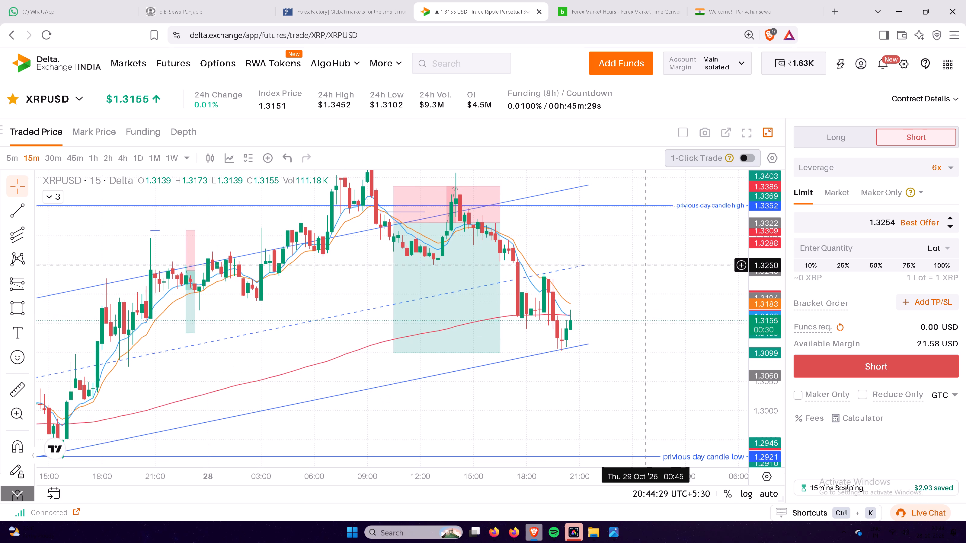
{"action": "left_click_drag", "start_coordinate": [645, 269], "coordinate": [644, 272]}
{"action": "scroll", "coordinate": [643, 272], "scroll_direction": "up", "scroll_amount": 3}
{"action": "scroll", "coordinate": [642, 273], "scroll_direction": "down", "scroll_amount": 2}
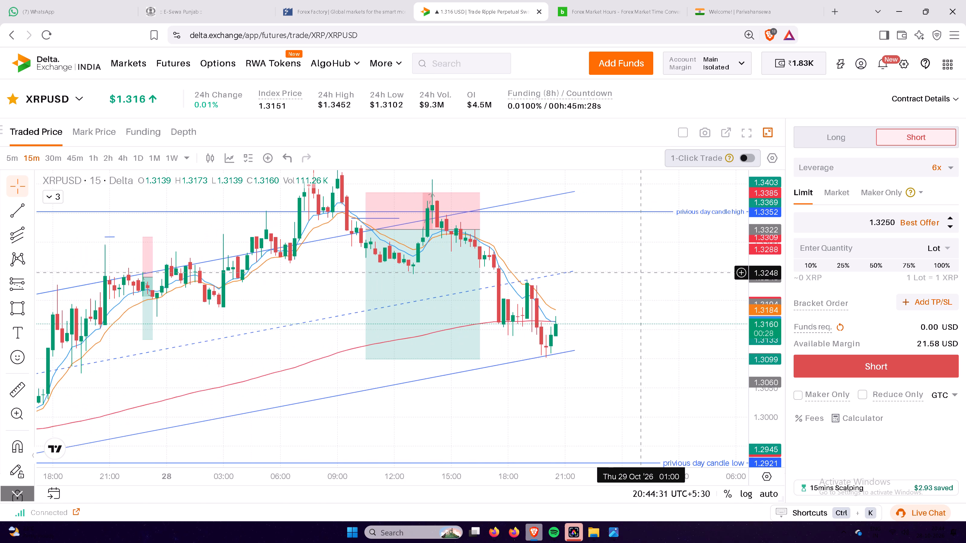
{"action": "scroll", "coordinate": [642, 273], "scroll_direction": "up", "scroll_amount": 3}
{"action": "left_click_drag", "start_coordinate": [607, 297], "coordinate": [651, 305]}
{"action": "left_click_drag", "start_coordinate": [652, 303], "coordinate": [666, 288]}
{"action": "left_click", "coordinate": [666, 288]}
{"action": "left_click_drag", "start_coordinate": [668, 291], "coordinate": [673, 297]}
{"action": "left_click_drag", "start_coordinate": [660, 282], "coordinate": [667, 276]}
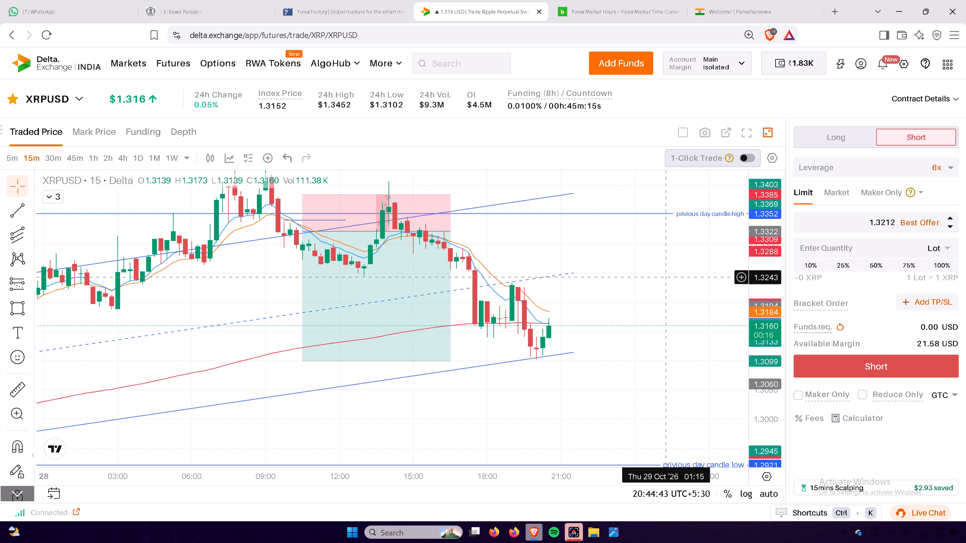
{"action": "left_click_drag", "start_coordinate": [667, 276], "coordinate": [672, 283]}
{"action": "left_click_drag", "start_coordinate": [670, 292], "coordinate": [669, 287]}
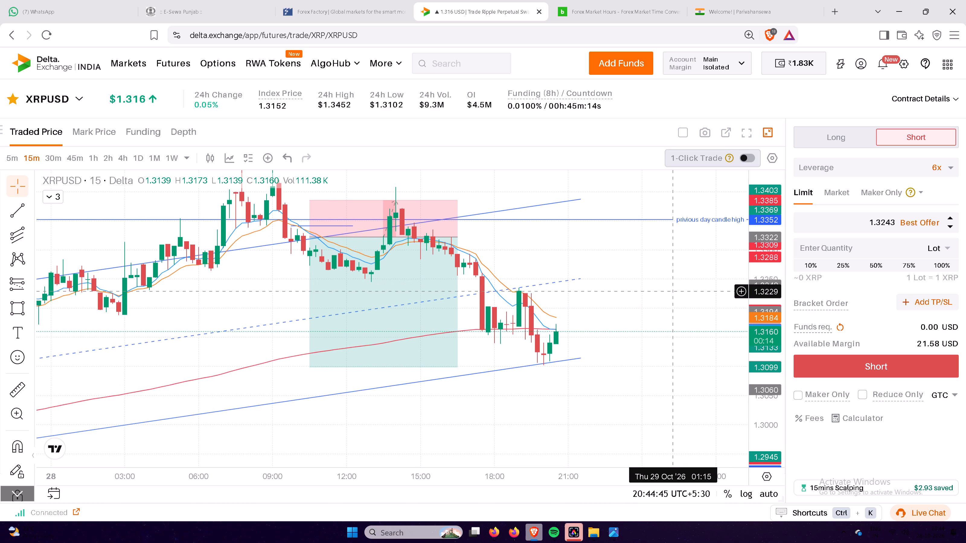
{"action": "left_click_drag", "start_coordinate": [669, 287], "coordinate": [666, 279]}
{"action": "left_click", "coordinate": [666, 279]}
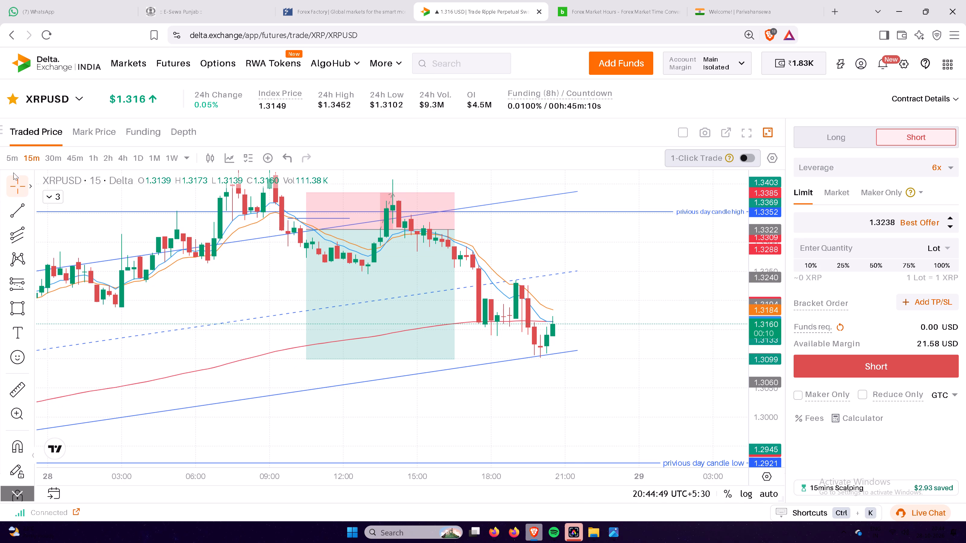
Switch the XRPUSD chart to the 5-minute timeframe and examine recent candles near the lower channel line.
{"action": "left_click", "coordinate": [11, 161]}
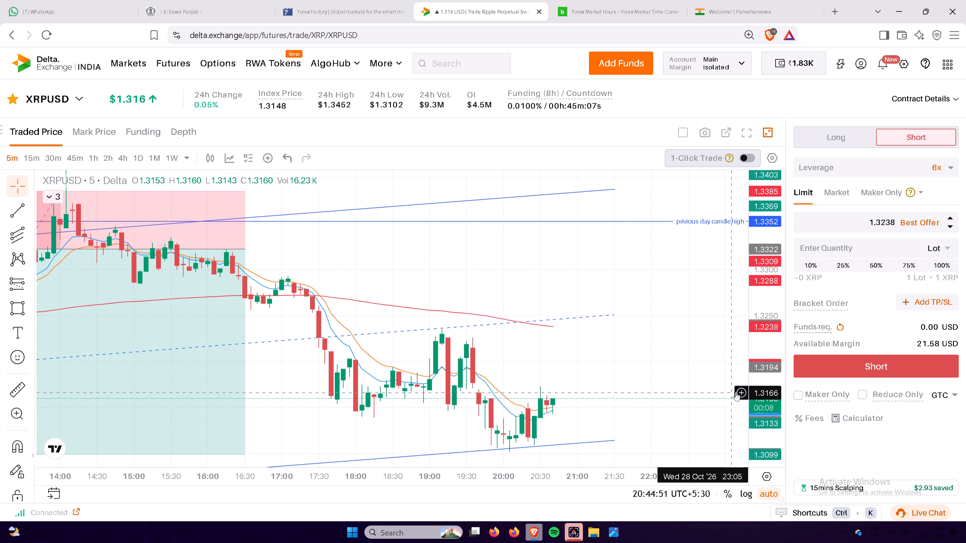
{"action": "left_click_drag", "start_coordinate": [770, 397], "coordinate": [767, 381]}
{"action": "left_click_drag", "start_coordinate": [690, 396], "coordinate": [658, 283]}
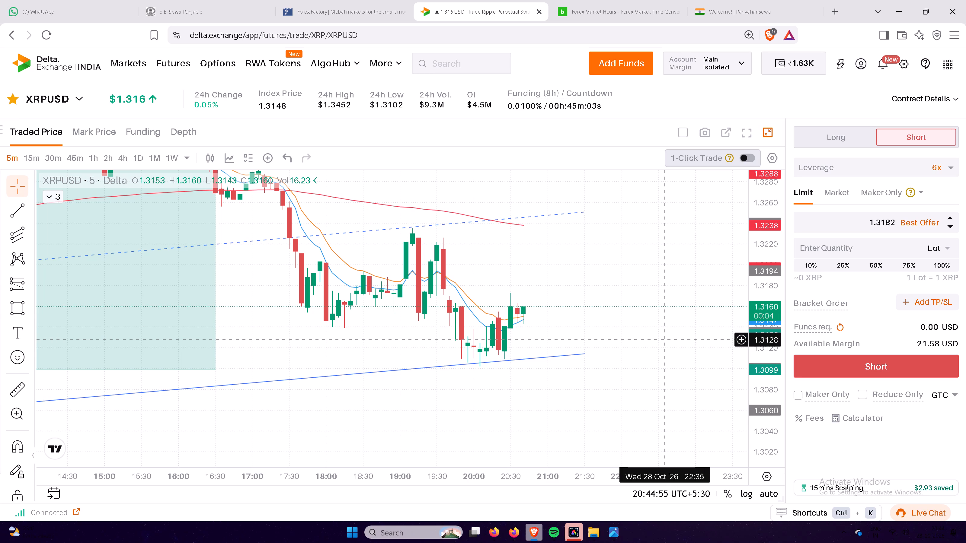
{"action": "left_click_drag", "start_coordinate": [662, 345], "coordinate": [661, 360]}
Switch the XRPUSD chart to the 30-minute timeframe and examine price within the channel and around the short position drawing.
{"action": "left_click", "coordinate": [53, 159]}
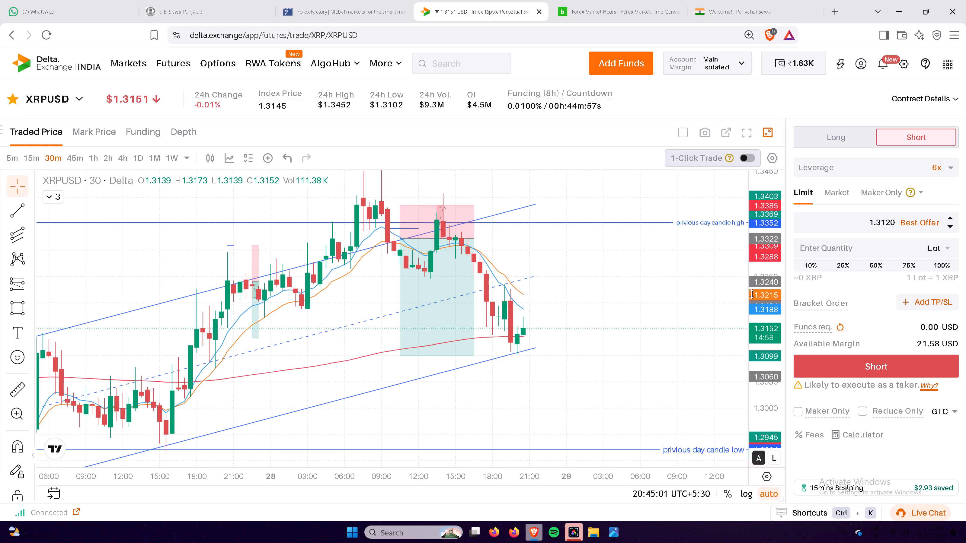
{"action": "left_click_drag", "start_coordinate": [756, 288], "coordinate": [756, 321]}
{"action": "left_click_drag", "start_coordinate": [653, 309], "coordinate": [654, 322]}
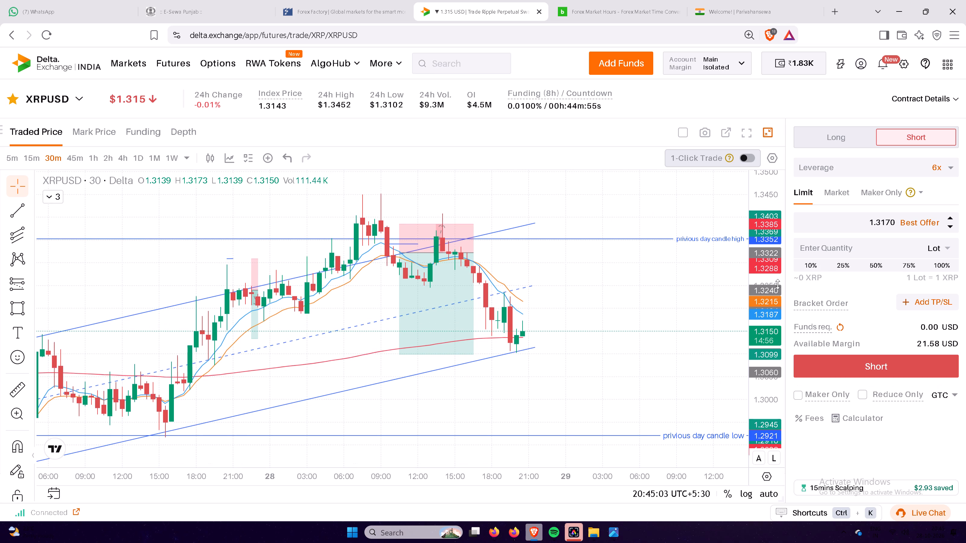
{"action": "left_click_drag", "start_coordinate": [777, 284], "coordinate": [776, 318]}
{"action": "left_click_drag", "start_coordinate": [657, 309], "coordinate": [656, 320]}
{"action": "double_click", "coordinate": [656, 320]}
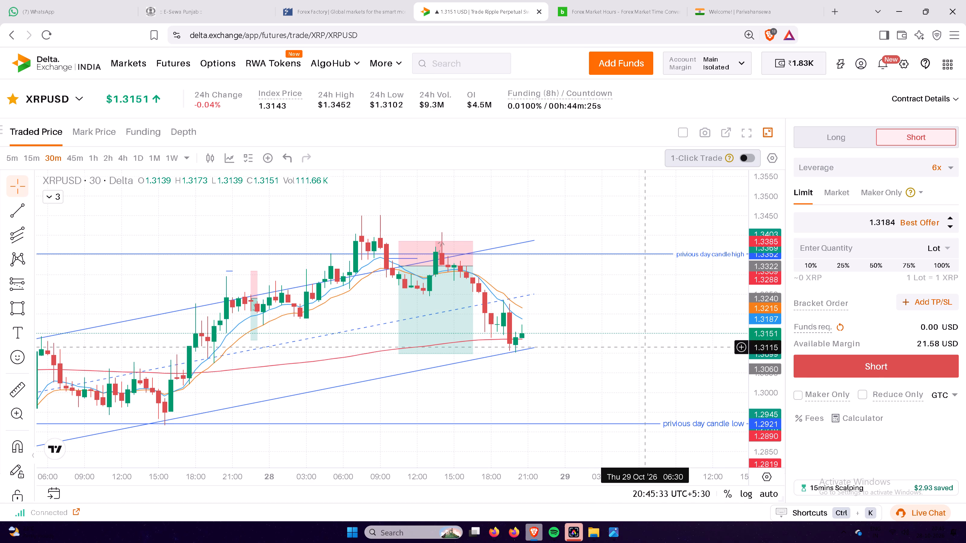
{"action": "left_click_drag", "start_coordinate": [632, 293], "coordinate": [646, 312]}
{"action": "scroll", "coordinate": [646, 312], "scroll_direction": "down", "scroll_amount": 4}
{"action": "scroll", "coordinate": [646, 312], "scroll_direction": "up", "scroll_amount": 3}
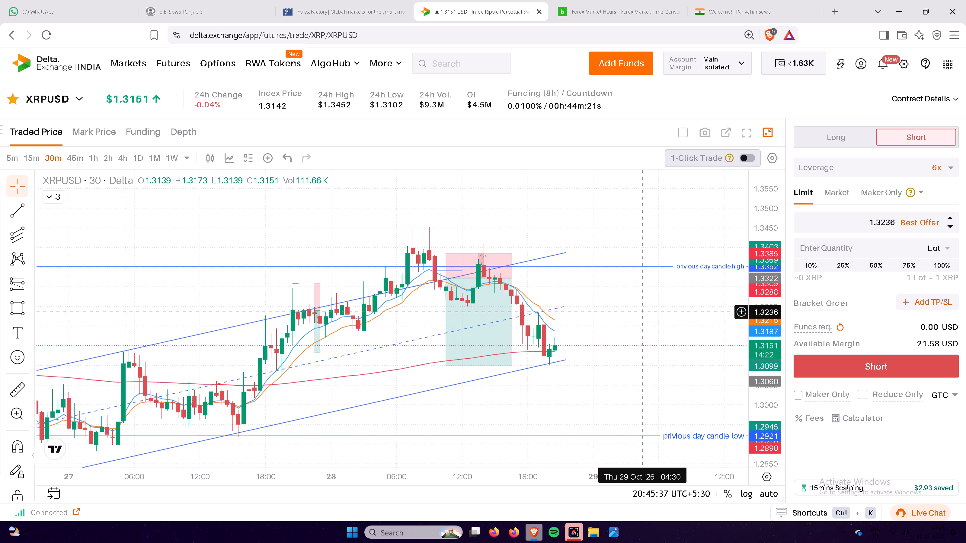
{"action": "scroll", "coordinate": [646, 312], "scroll_direction": "up", "scroll_amount": 3}
{"action": "left_click_drag", "start_coordinate": [603, 288], "coordinate": [610, 292]}
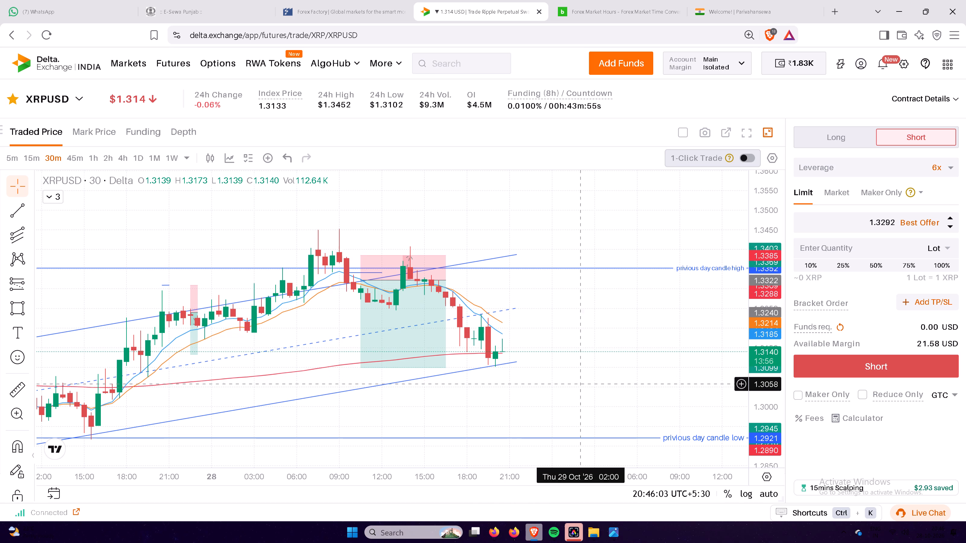
Examine the latest 30-minute XRPUSD candles against the lower channel line, the moving averages and the previous day candle low.
{"action": "left_click_drag", "start_coordinate": [612, 388], "coordinate": [646, 365]}
{"action": "left_click", "coordinate": [646, 365]}
{"action": "left_click_drag", "start_coordinate": [646, 365], "coordinate": [664, 352]}
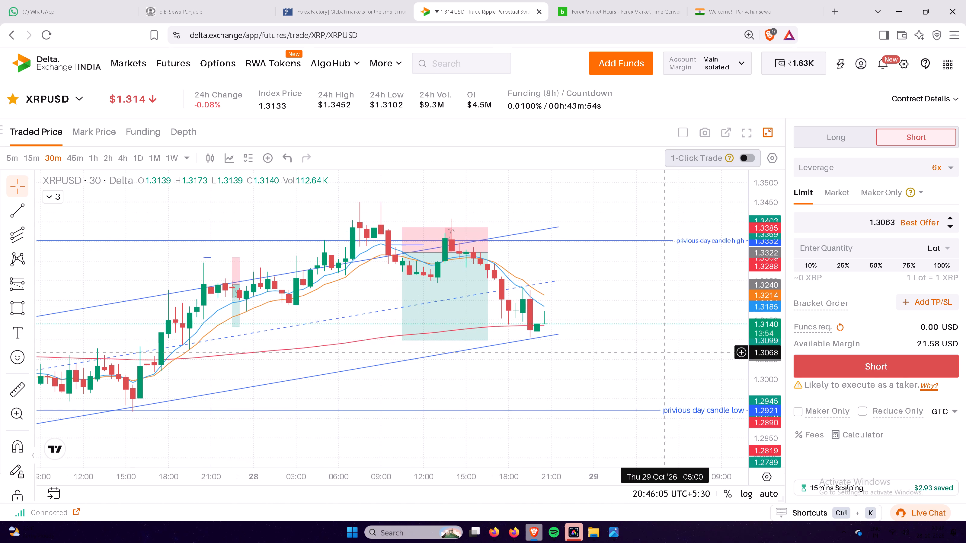
{"action": "left_click_drag", "start_coordinate": [664, 352], "coordinate": [664, 352]}
{"action": "left_click", "coordinate": [664, 352]}
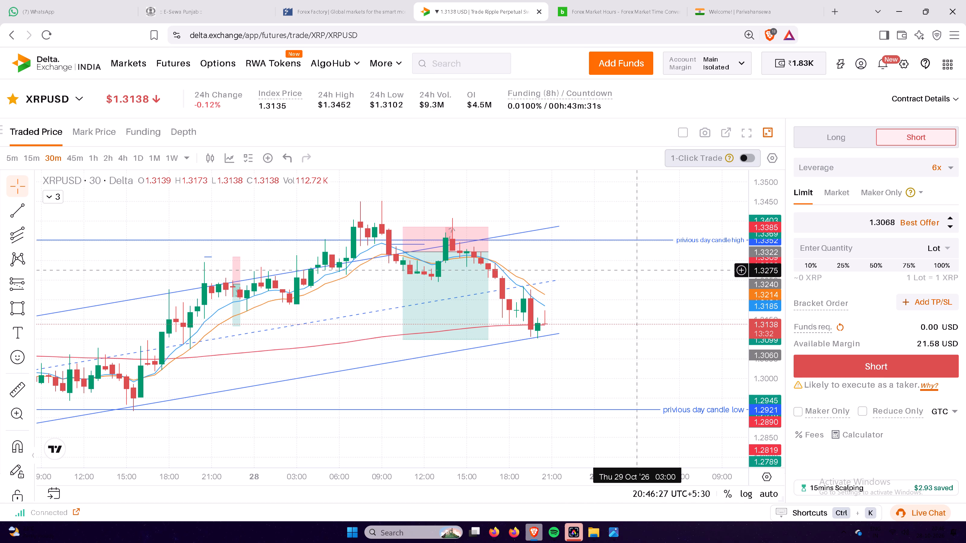
{"action": "left_click_drag", "start_coordinate": [639, 271], "coordinate": [616, 284]}
{"action": "left_click", "coordinate": [619, 281]}
{"action": "left_click_drag", "start_coordinate": [622, 279], "coordinate": [634, 270]}
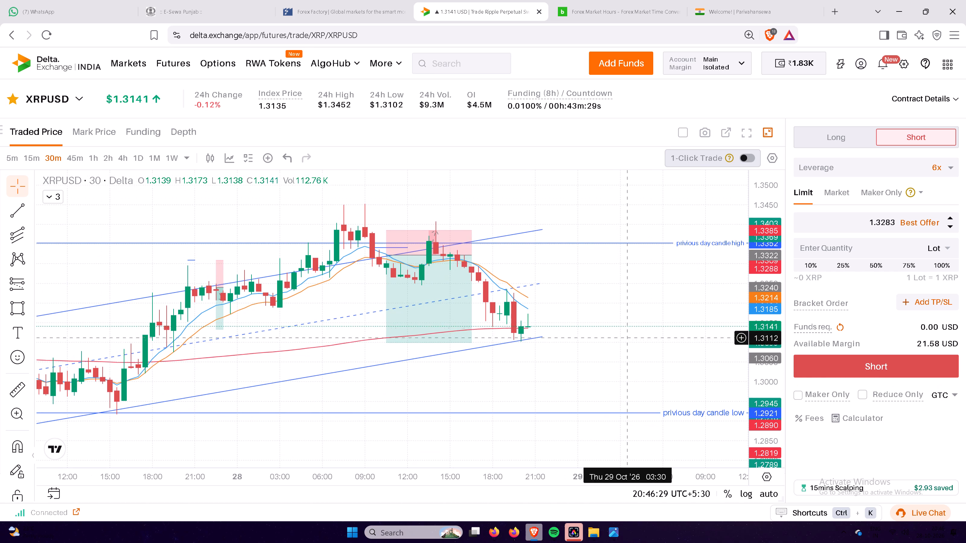
Open the BTCUSD futures chart and examine its 30-minute candles against the one hour order block and previous day levels.
{"action": "left_click", "coordinate": [75, 97]}
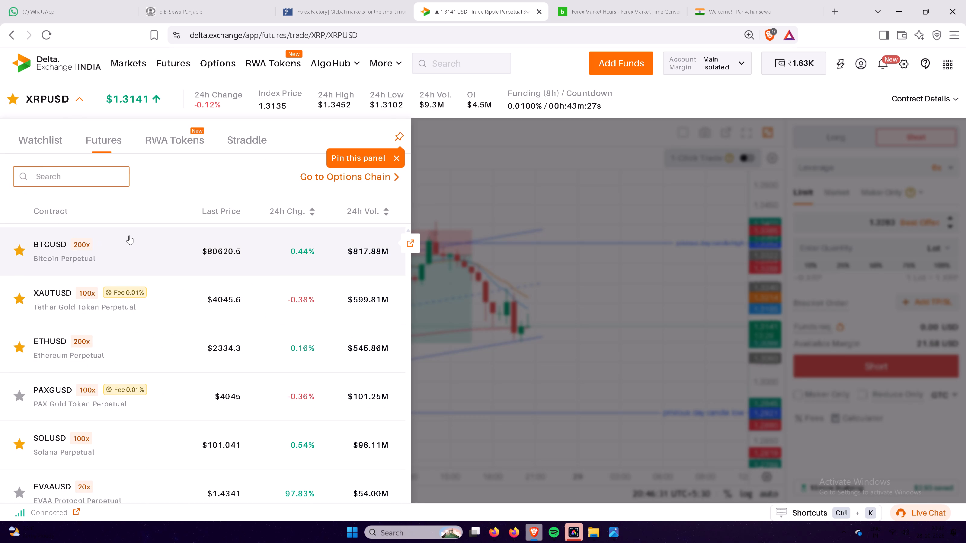
{"action": "left_click", "coordinate": [129, 235]}
{"action": "left_click_drag", "start_coordinate": [766, 269], "coordinate": [766, 283]}
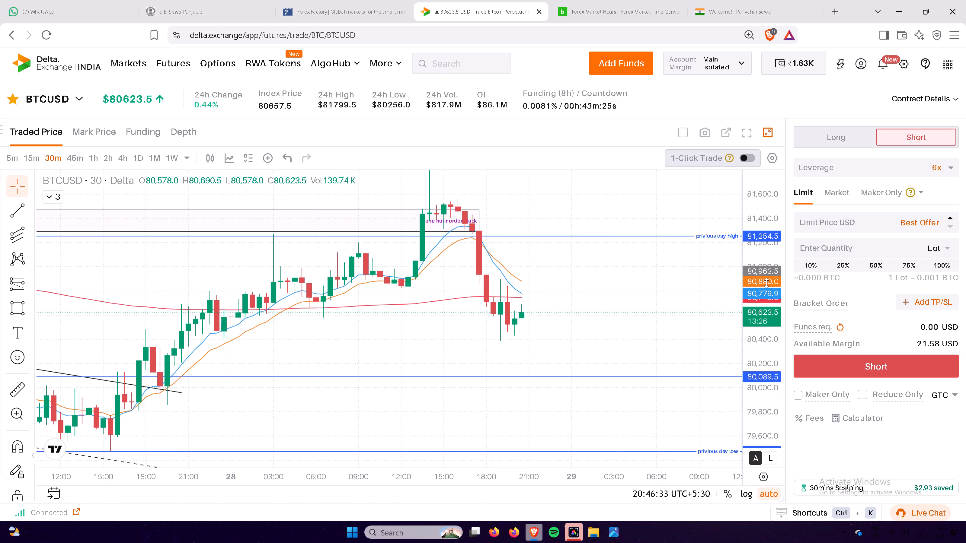
{"action": "left_click_drag", "start_coordinate": [766, 283], "coordinate": [766, 310]}
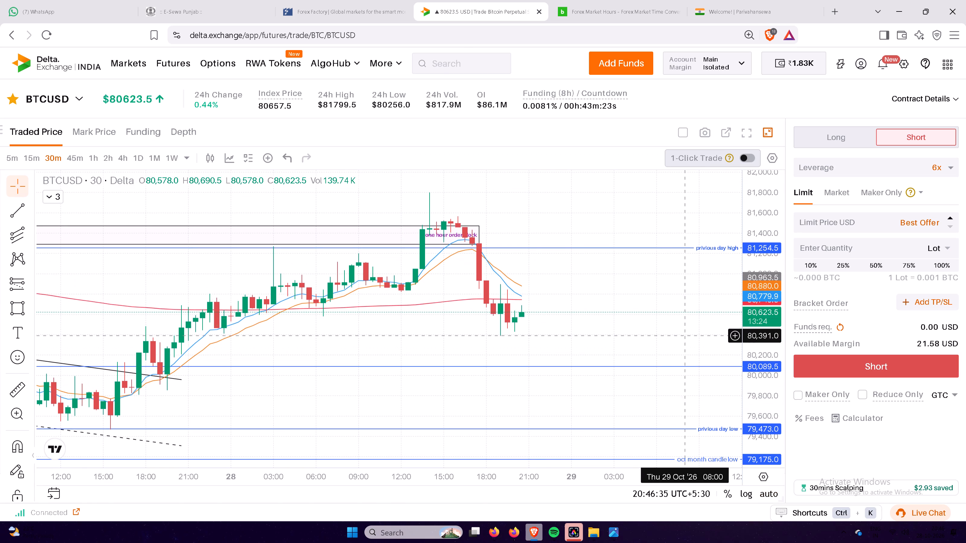
{"action": "scroll", "coordinate": [658, 339], "scroll_direction": "down", "scroll_amount": 5}
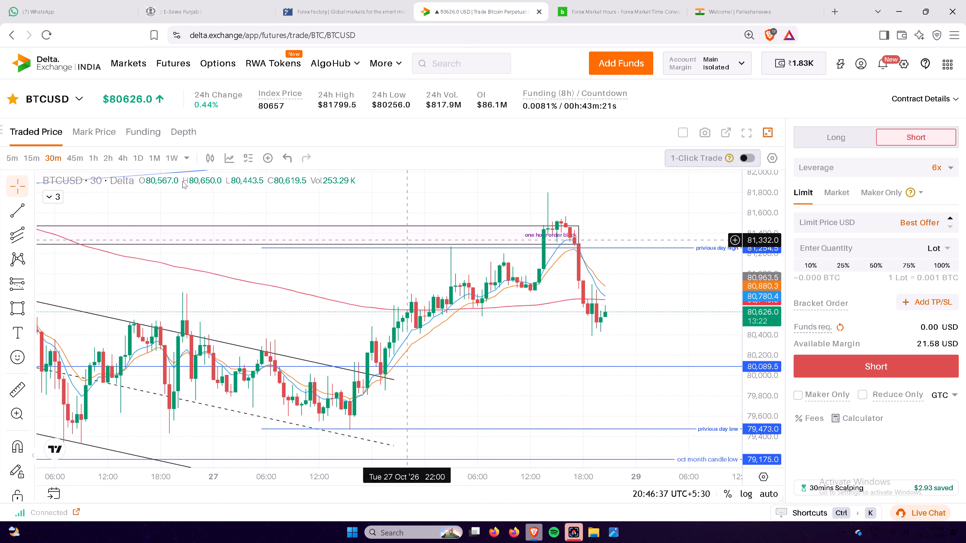
Switch the BTCUSD chart to the 45-minute timeframe and examine the latest candles against the moving averages, order block and previous day high and low.
{"action": "left_click", "coordinate": [75, 157]}
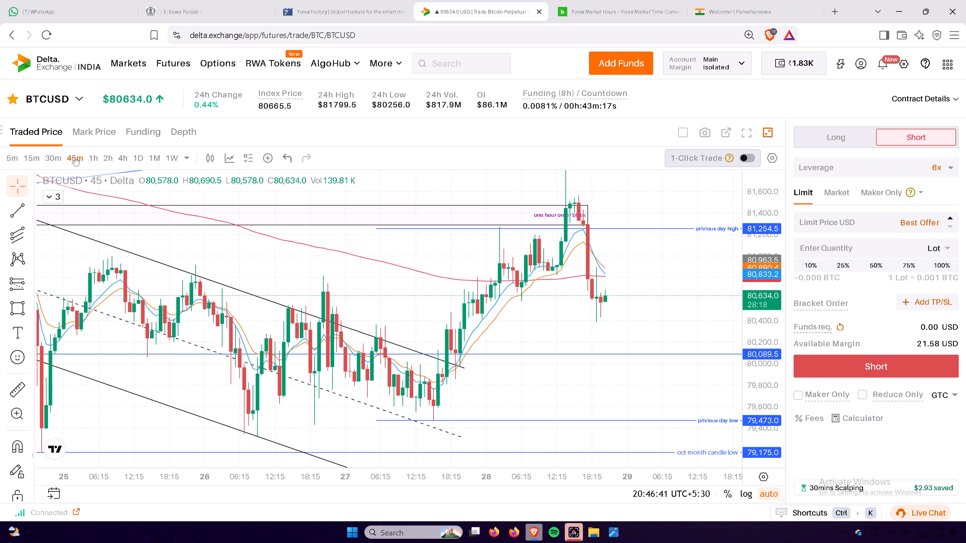
{"action": "scroll", "coordinate": [75, 157], "scroll_direction": "up", "scroll_amount": 4}
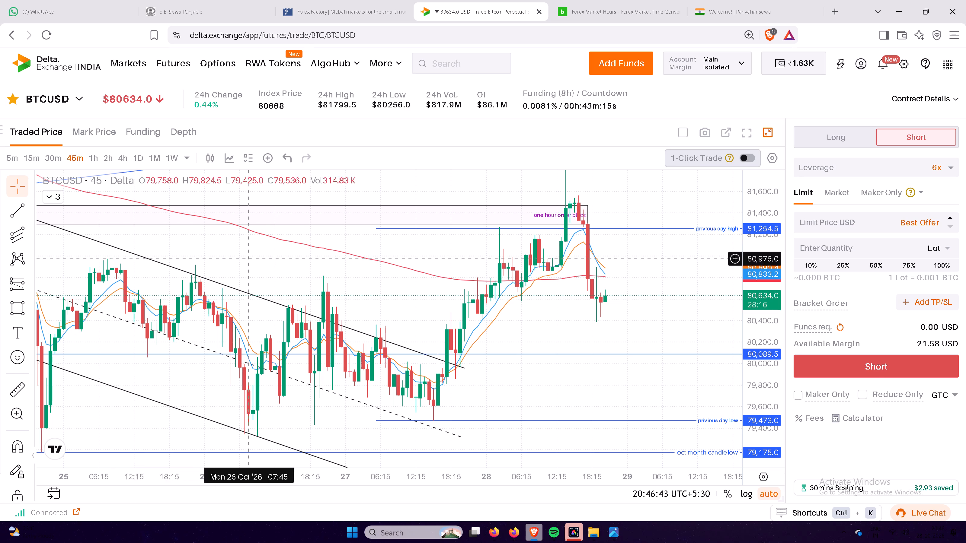
{"action": "scroll", "coordinate": [249, 259], "scroll_direction": "up", "scroll_amount": 7}
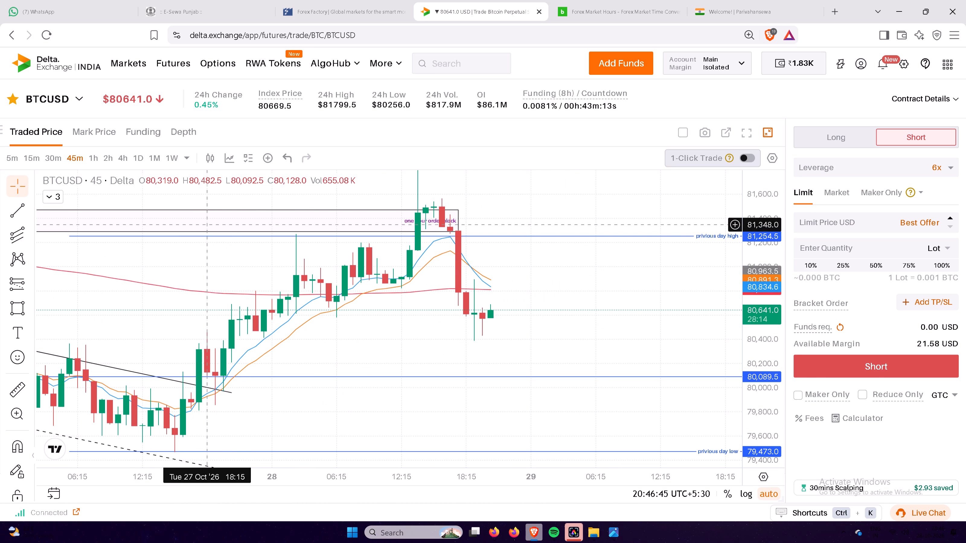
{"action": "left_click_drag", "start_coordinate": [587, 277], "coordinate": [590, 285]}
{"action": "double_click", "coordinate": [590, 285]}
{"action": "left_click_drag", "start_coordinate": [779, 256], "coordinate": [771, 291]}
{"action": "left_click_drag", "start_coordinate": [590, 280], "coordinate": [593, 290]}
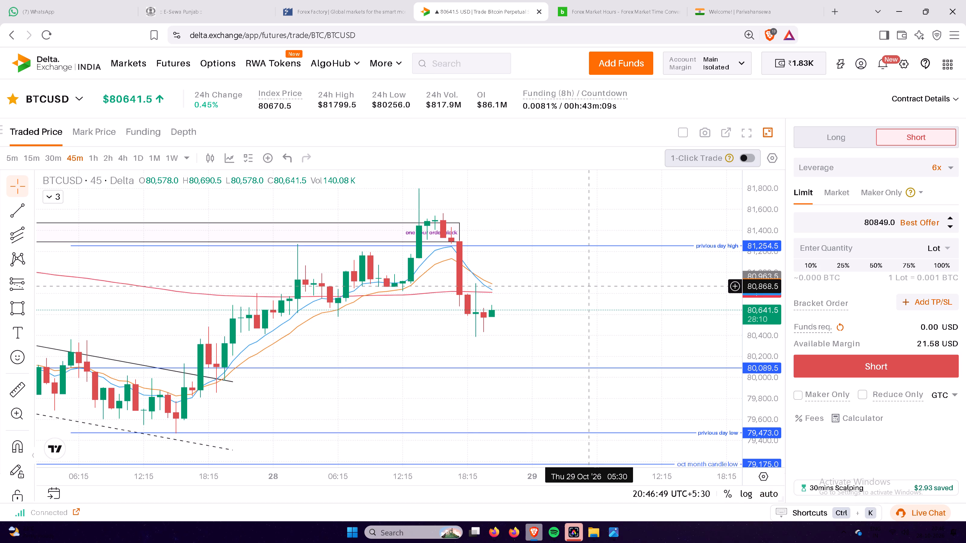
{"action": "left_click_drag", "start_coordinate": [593, 290], "coordinate": [594, 301]}
{"action": "left_click_drag", "start_coordinate": [630, 291], "coordinate": [634, 303]}
{"action": "left_click_drag", "start_coordinate": [767, 239], "coordinate": [759, 276]}
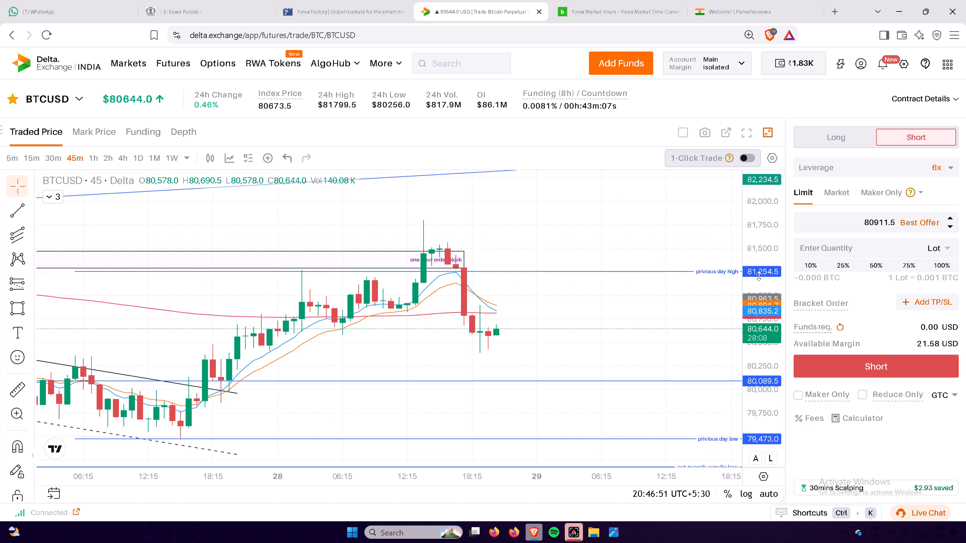
{"action": "left_click_drag", "start_coordinate": [759, 276], "coordinate": [748, 267]}
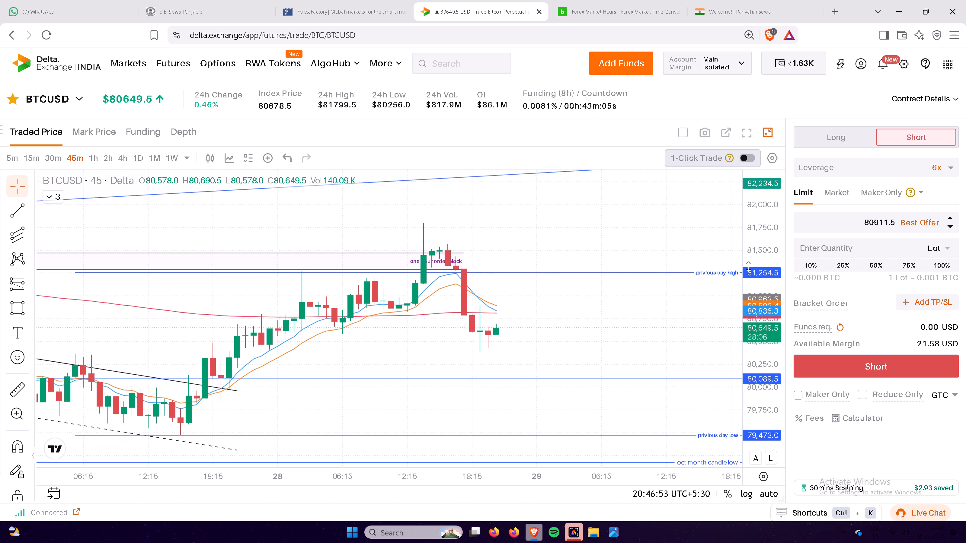
{"action": "left_click_drag", "start_coordinate": [748, 267], "coordinate": [748, 260]}
{"action": "left_click_drag", "start_coordinate": [567, 310], "coordinate": [567, 312]}
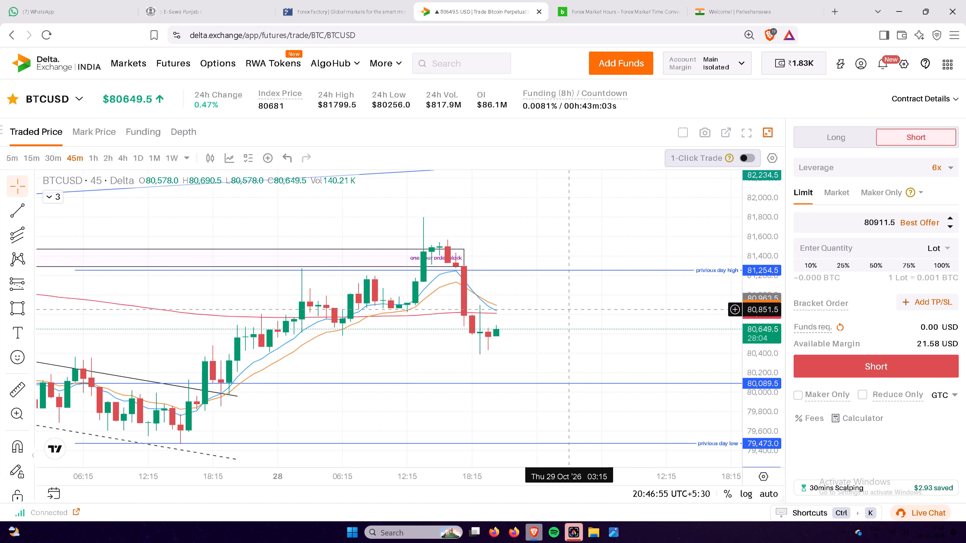
{"action": "left_click_drag", "start_coordinate": [567, 312], "coordinate": [567, 327]}
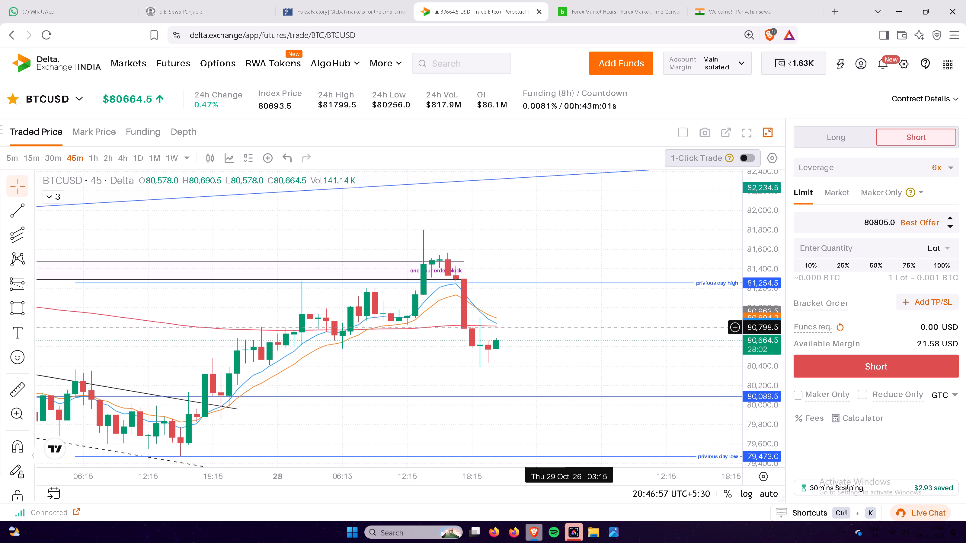
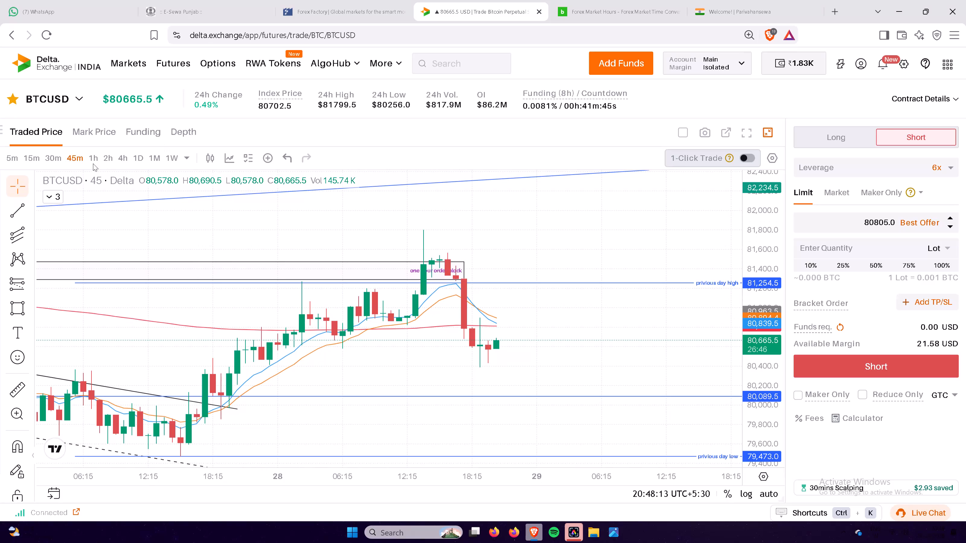
View the BTCUSD chart on the 1-hour and 2-hour timeframes.
{"action": "left_click", "coordinate": [92, 156]}
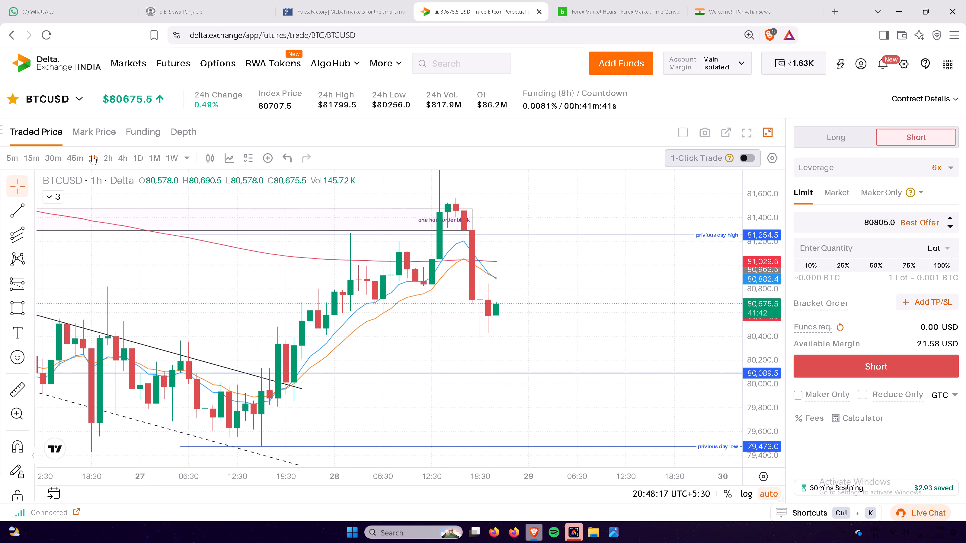
{"action": "left_click", "coordinate": [105, 153]}
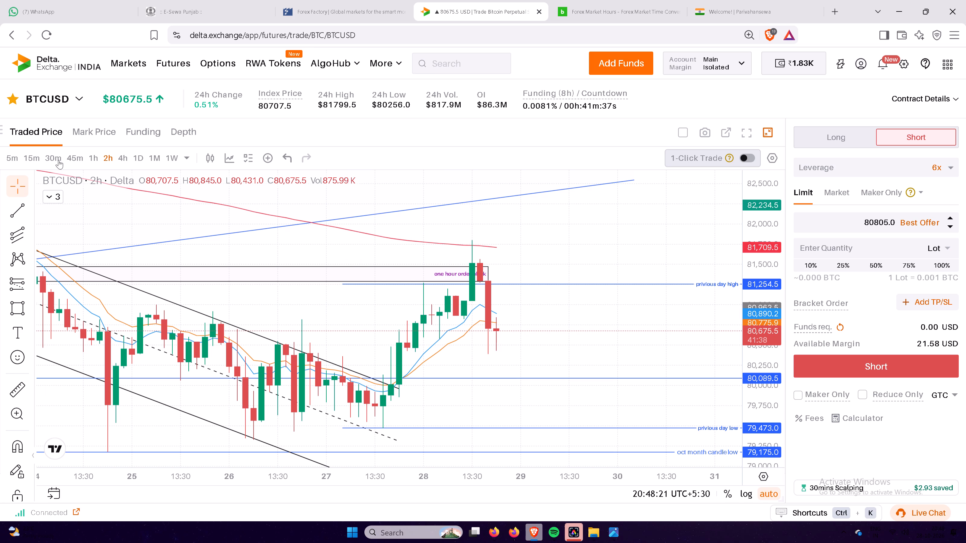
Switch the BTCUSD chart to the 15-minute timeframe and examine the latest candles against the moving averages and previous day high.
{"action": "left_click", "coordinate": [30, 158]}
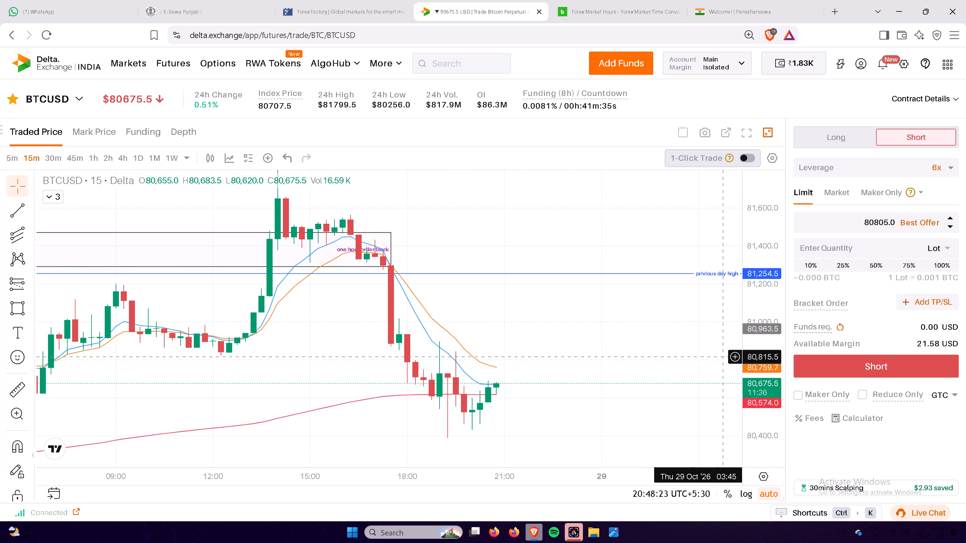
{"action": "left_click_drag", "start_coordinate": [755, 330], "coordinate": [756, 374]}
{"action": "left_click_drag", "start_coordinate": [567, 327], "coordinate": [578, 346]}
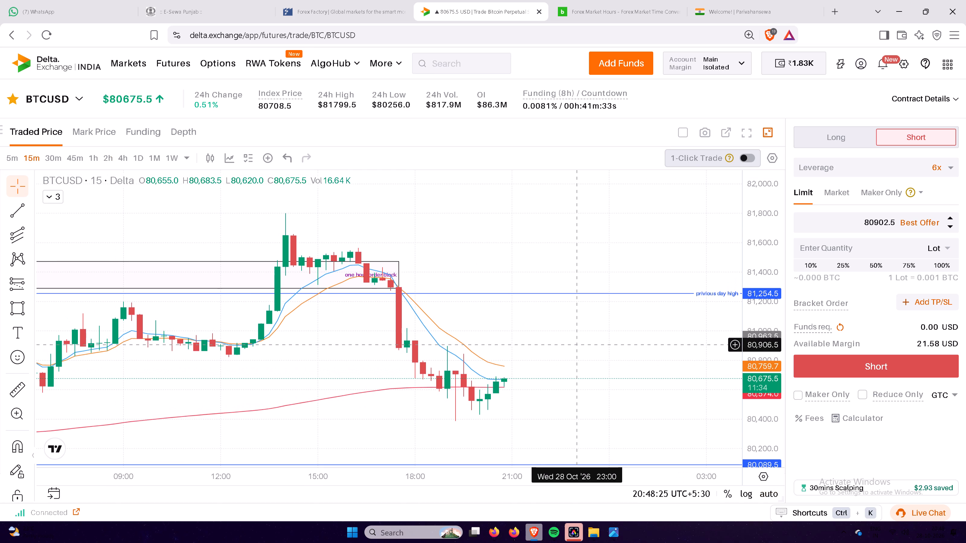
{"action": "left_click_drag", "start_coordinate": [579, 326], "coordinate": [587, 335]}
{"action": "left_click_drag", "start_coordinate": [762, 351], "coordinate": [758, 325]}
{"action": "left_click", "coordinate": [758, 325]}
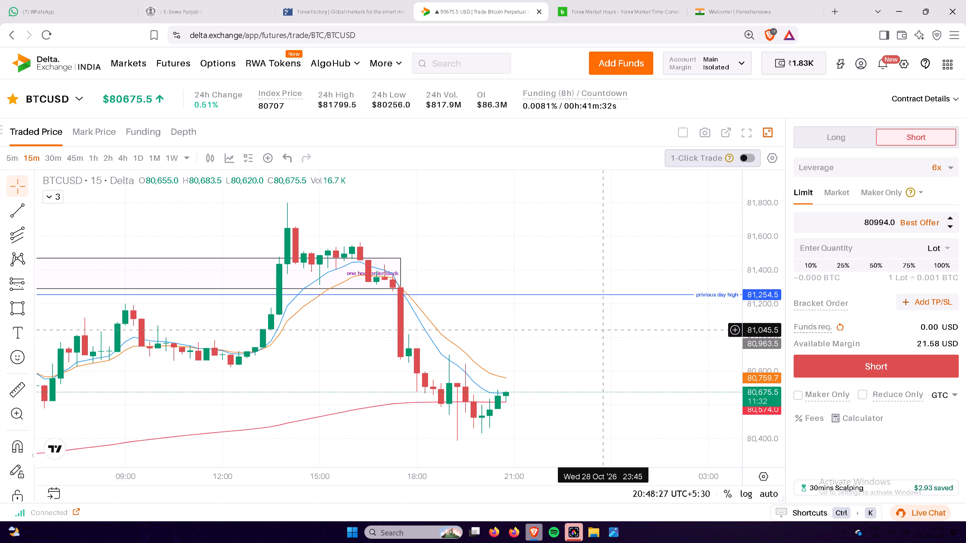
{"action": "left_click_drag", "start_coordinate": [584, 330], "coordinate": [639, 294]}
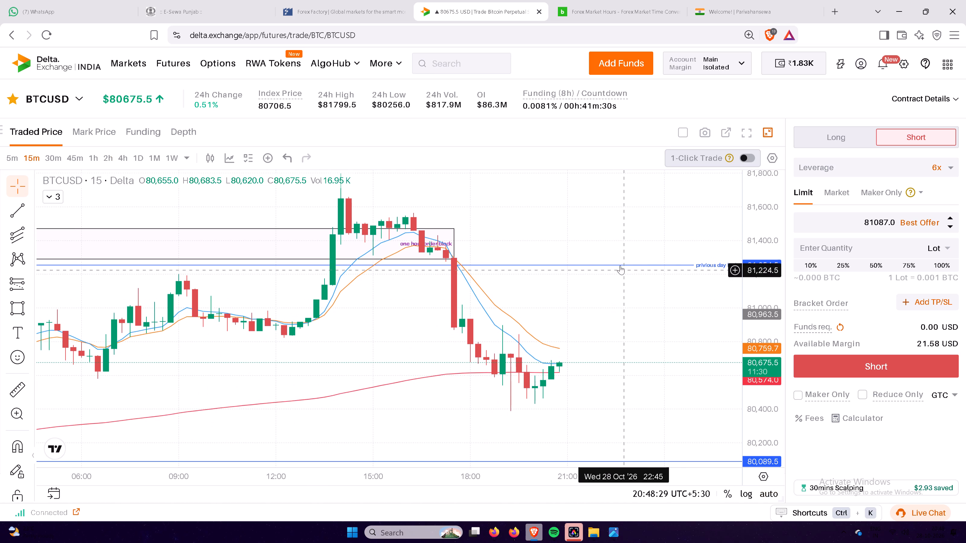
{"action": "left_click_drag", "start_coordinate": [608, 303], "coordinate": [547, 298]}
{"action": "double_click", "coordinate": [547, 298]}
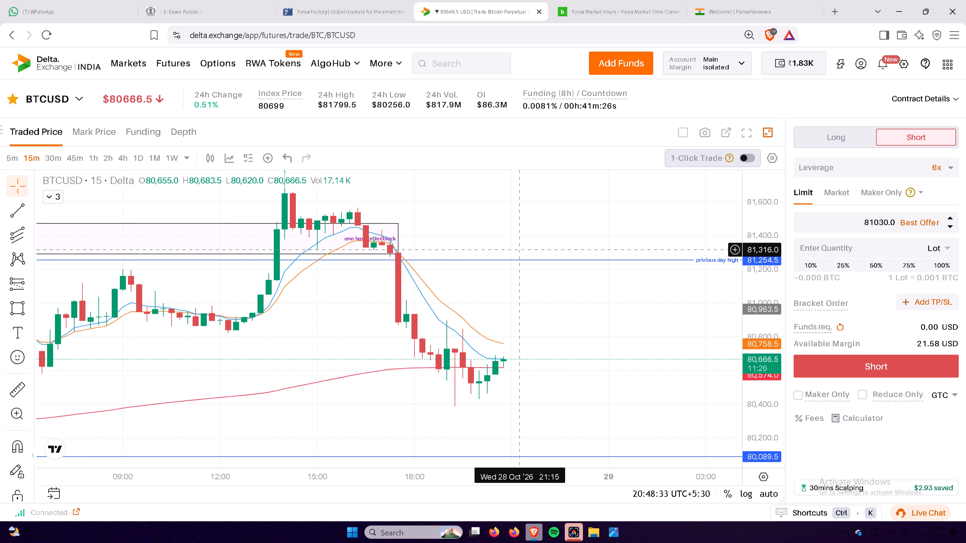
Examine the 15-minute BTCUSD candles over the past day, comparing the recent drop with the earlier rise and the one hour order block.
{"action": "scroll", "coordinate": [604, 301], "scroll_direction": "down", "scroll_amount": 4}
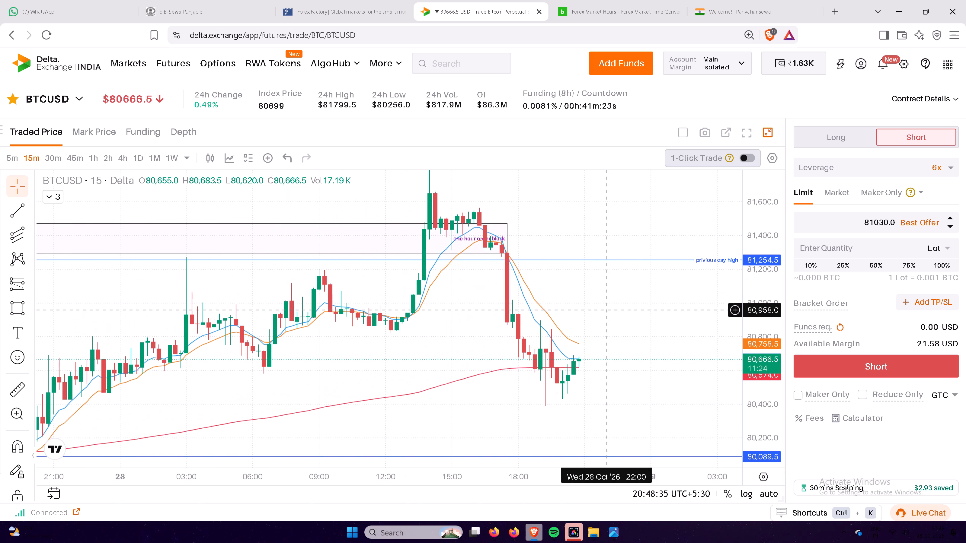
{"action": "scroll", "coordinate": [609, 310], "scroll_direction": "down", "scroll_amount": 5}
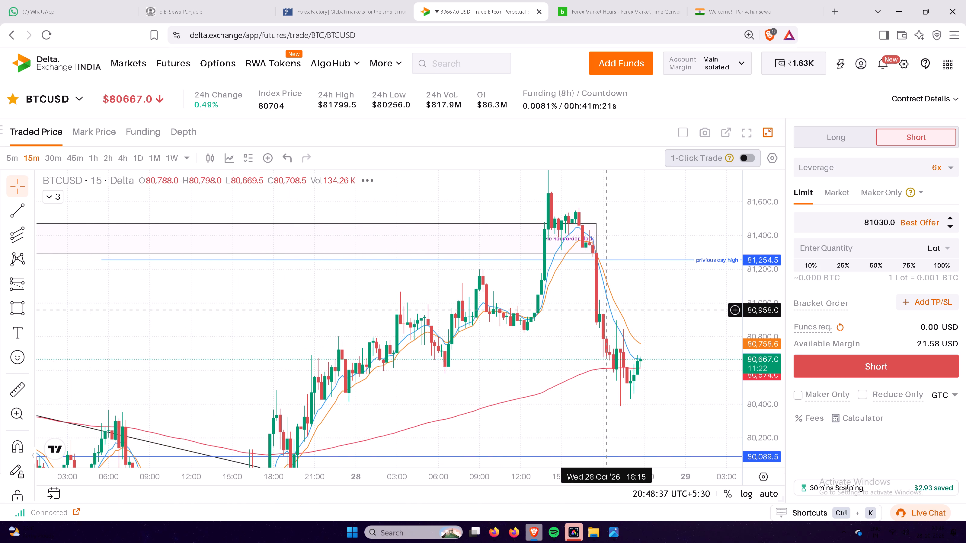
{"action": "scroll", "coordinate": [609, 310], "scroll_direction": "up", "scroll_amount": 7}
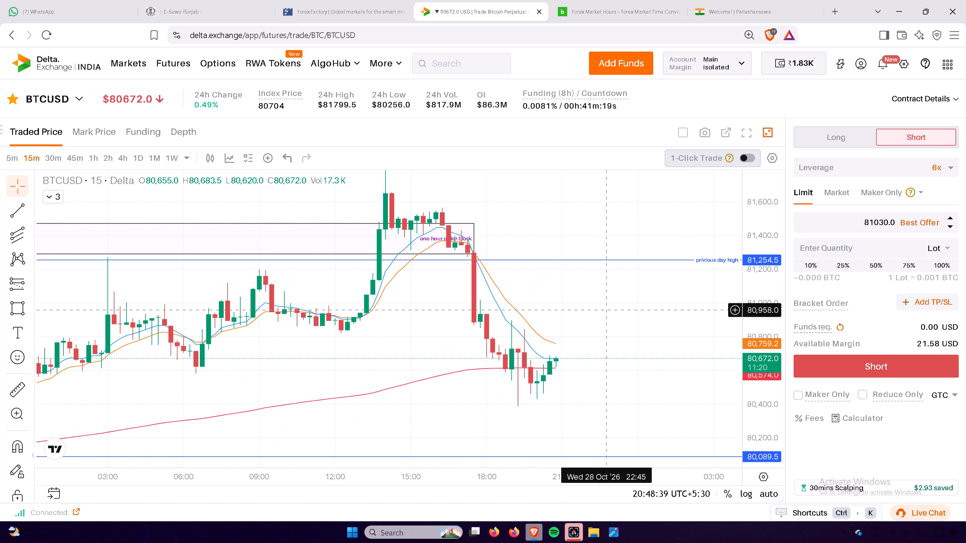
{"action": "scroll", "coordinate": [609, 310], "scroll_direction": "up", "scroll_amount": 2}
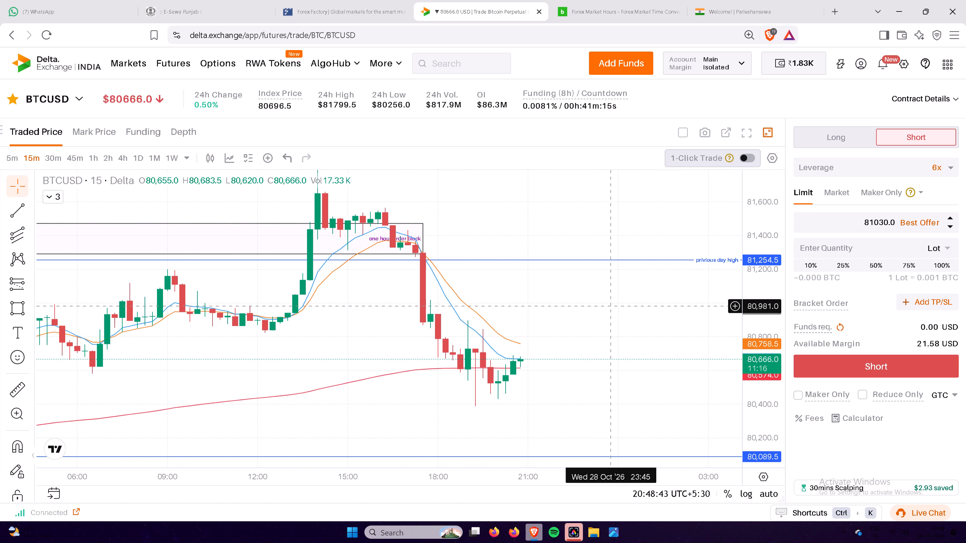
On the 45-minute BTCUSD chart, shorten the one hour order block rectangle to end at the tall green candle of 28 Oct.
{"action": "double_click", "coordinate": [74, 157]}
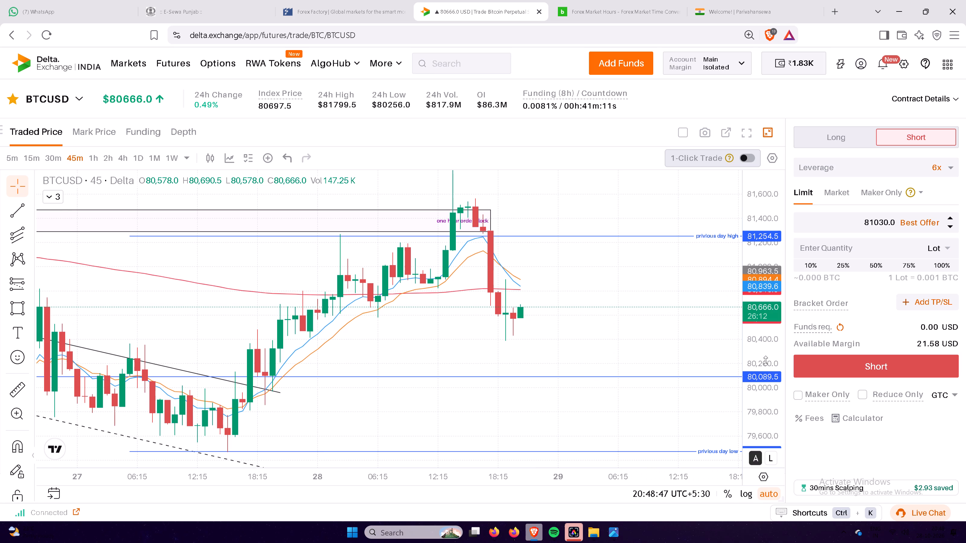
{"action": "left_click_drag", "start_coordinate": [766, 361], "coordinate": [762, 308]}
{"action": "left_click_drag", "start_coordinate": [638, 287], "coordinate": [649, 402]}
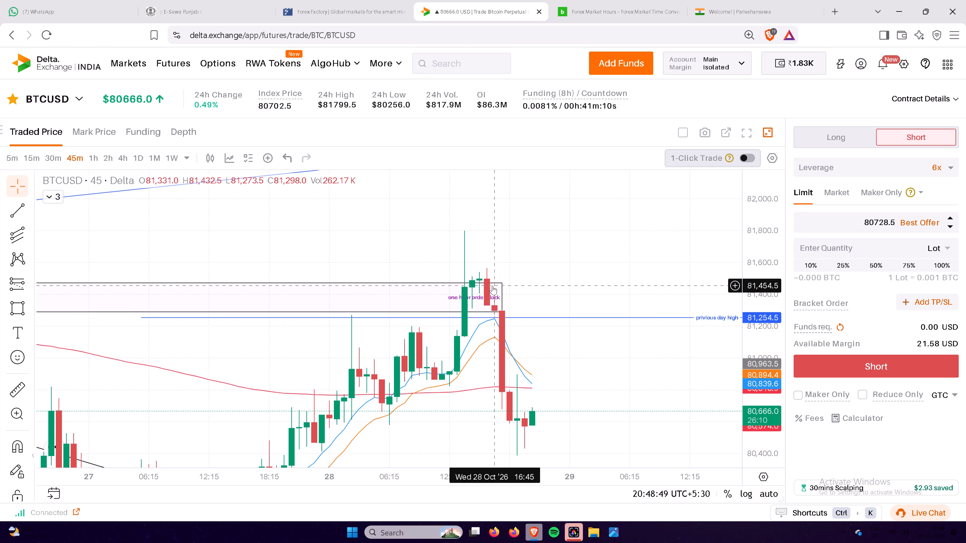
{"action": "left_click_drag", "start_coordinate": [504, 295], "coordinate": [468, 291]}
{"action": "left_click", "coordinate": [468, 291]}
Examine the 45-minute BTCUSD candles between the previous day high and low, around the shortened order block and moving averages.
{"action": "left_click", "coordinate": [644, 360]}
{"action": "left_click_drag", "start_coordinate": [661, 362], "coordinate": [638, 363]}
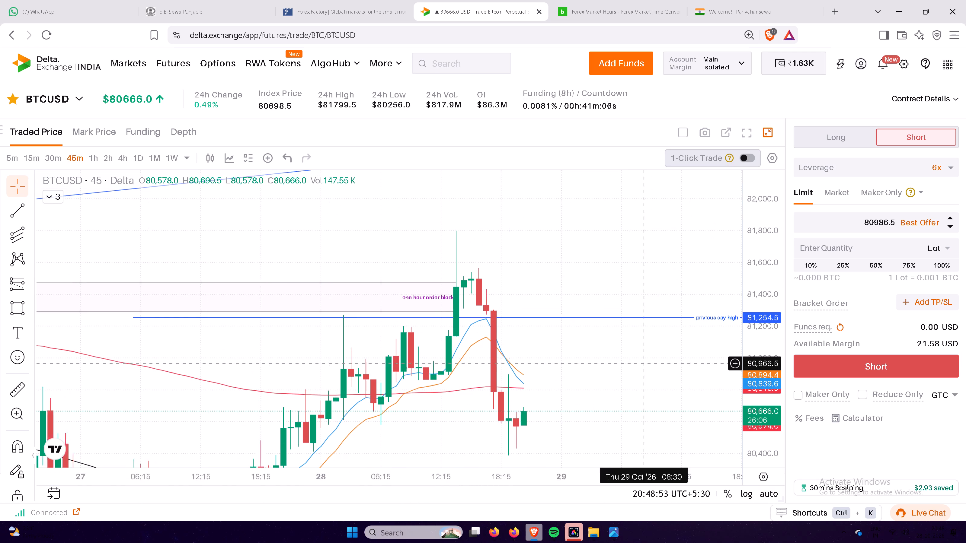
{"action": "left_click_drag", "start_coordinate": [638, 363], "coordinate": [614, 359]}
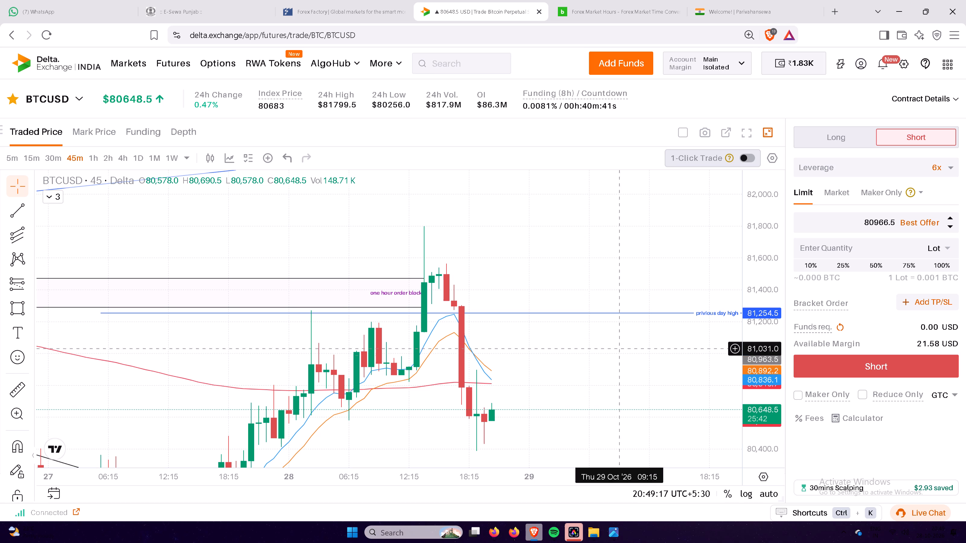
{"action": "left_click_drag", "start_coordinate": [757, 223], "coordinate": [757, 249]}
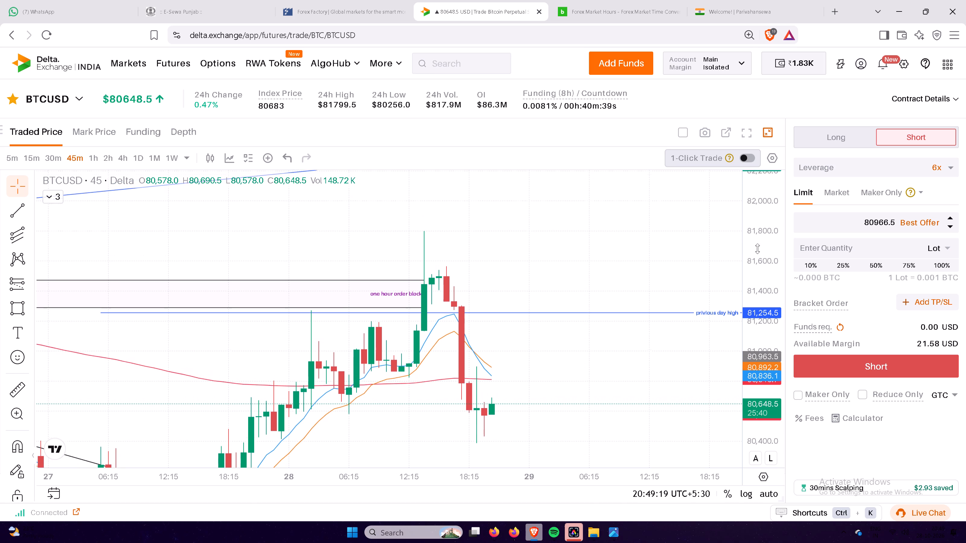
{"action": "left_click_drag", "start_coordinate": [757, 249], "coordinate": [755, 329]}
{"action": "left_click_drag", "start_coordinate": [665, 333], "coordinate": [659, 281]}
{"action": "left_click", "coordinate": [659, 281]}
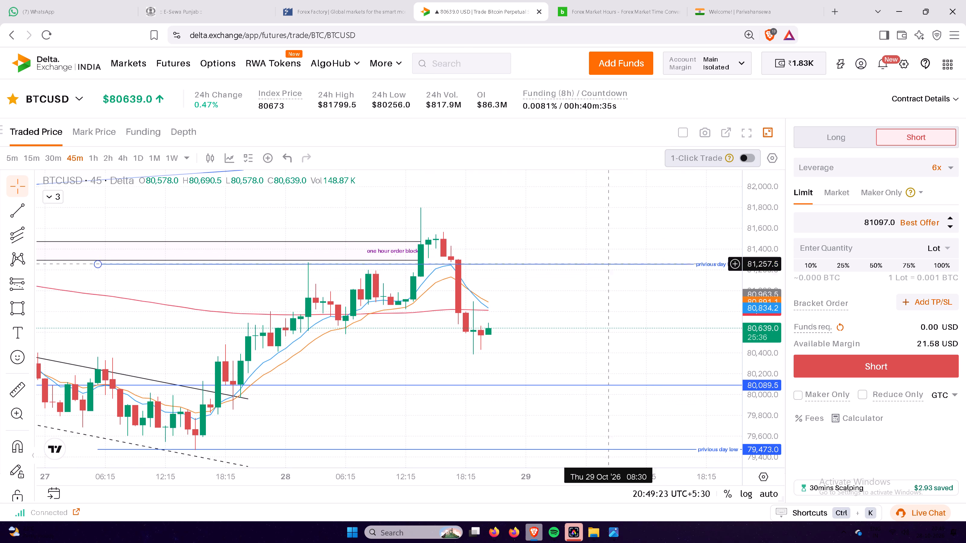
{"action": "left_click_drag", "start_coordinate": [561, 212], "coordinate": [551, 223]}
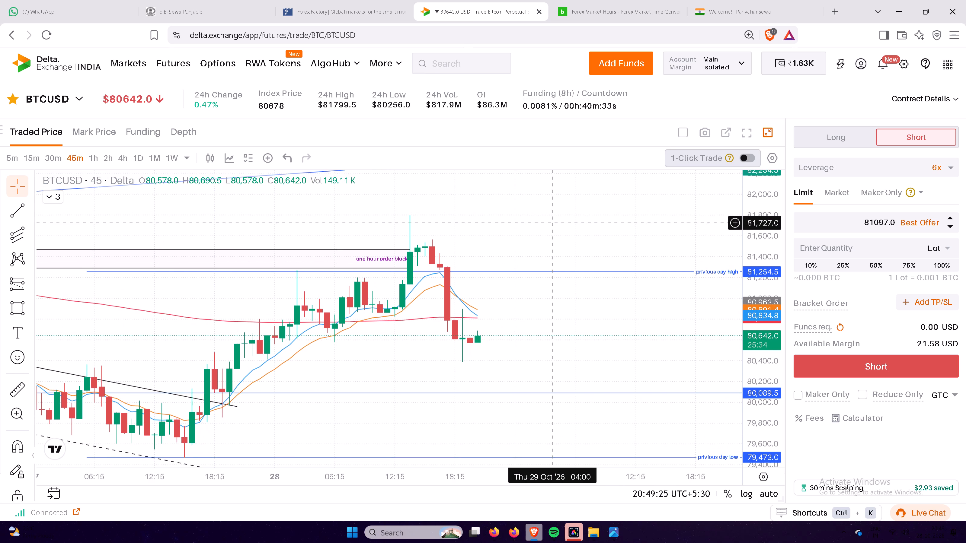
{"action": "left_click_drag", "start_coordinate": [551, 223], "coordinate": [564, 198]}
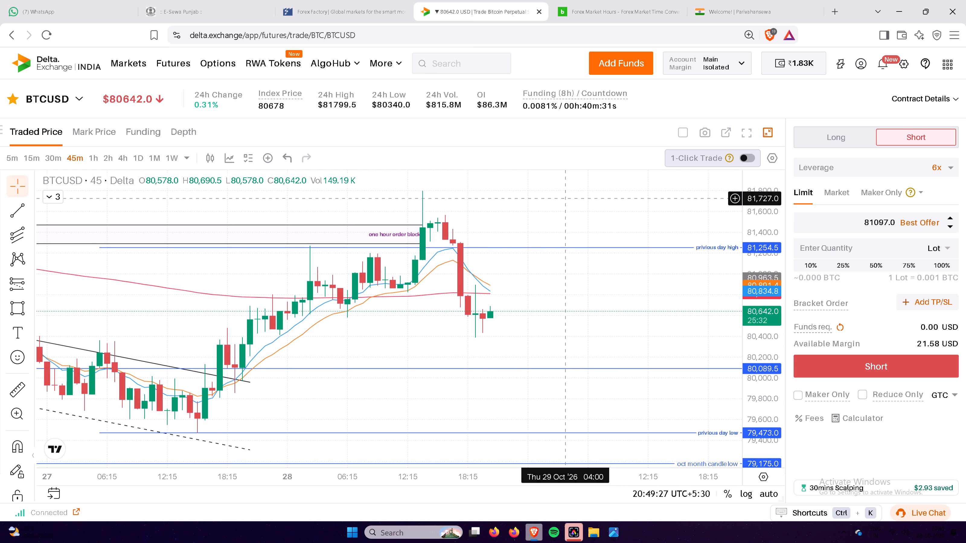
{"action": "left_click_drag", "start_coordinate": [564, 198], "coordinate": [559, 224]}
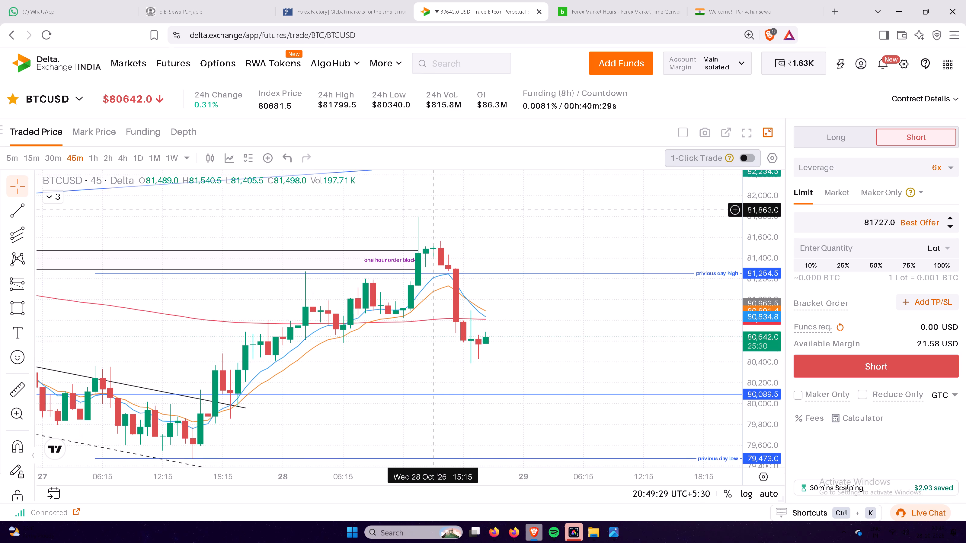
Examine older 45-minute BTCUSD price action through the descending channel and position drawing, back to the latest candles.
{"action": "left_click_drag", "start_coordinate": [486, 222], "coordinate": [664, 256]}
{"action": "scroll", "coordinate": [655, 269], "scroll_direction": "down", "scroll_amount": 10}
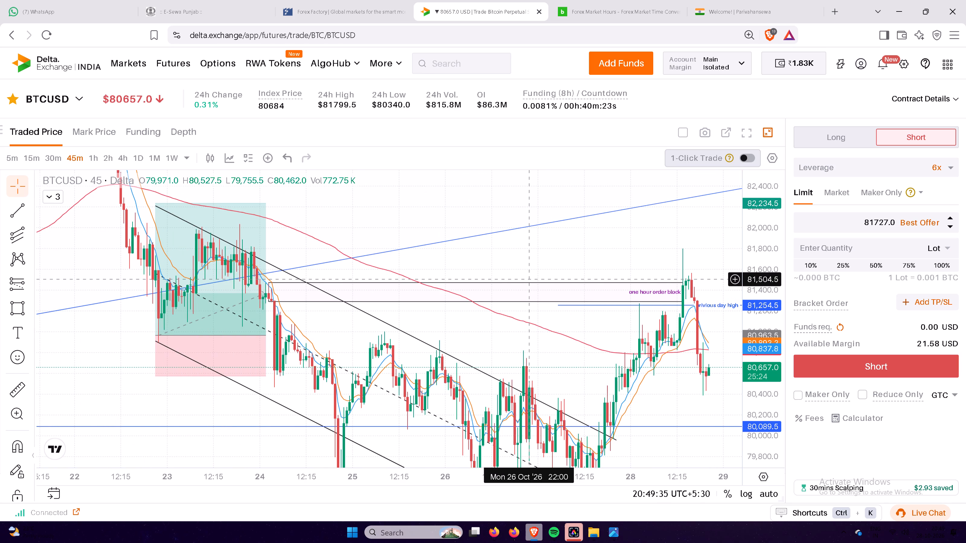
{"action": "scroll", "coordinate": [529, 279], "scroll_direction": "up", "scroll_amount": 5}
{"action": "scroll", "coordinate": [529, 254], "scroll_direction": "down", "scroll_amount": 4}
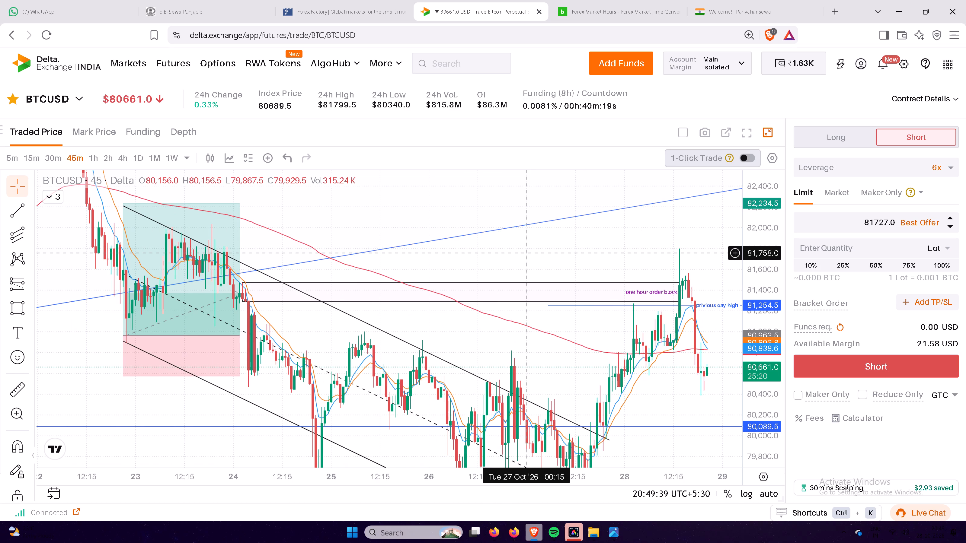
{"action": "scroll", "coordinate": [528, 253], "scroll_direction": "up", "scroll_amount": 9}
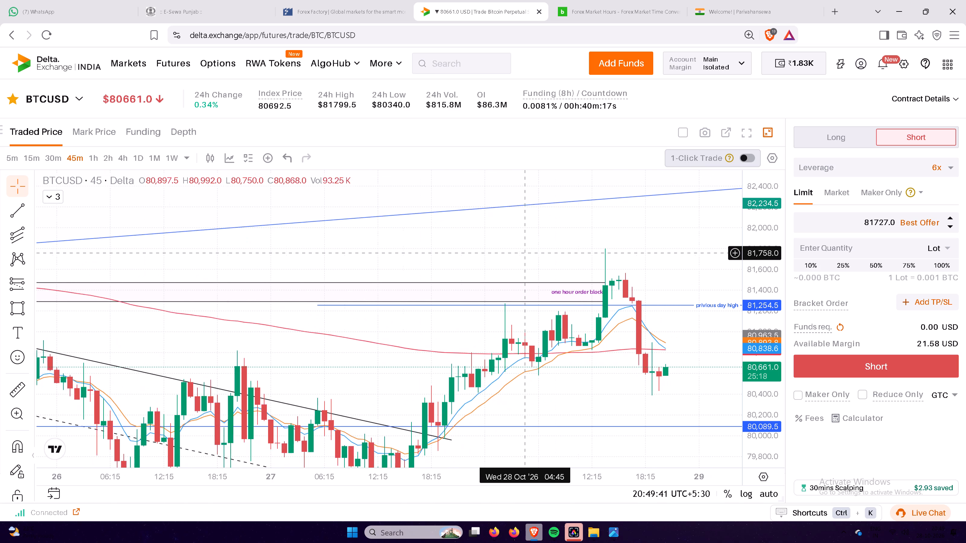
{"action": "scroll", "coordinate": [528, 253], "scroll_direction": "up", "scroll_amount": 5}
{"action": "scroll", "coordinate": [528, 253], "scroll_direction": "down", "scroll_amount": 4}
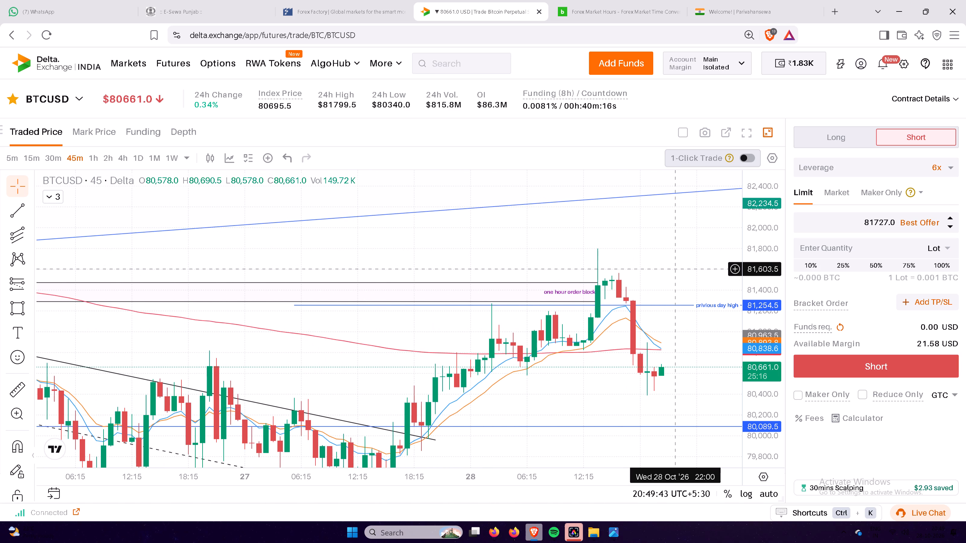
{"action": "left_click_drag", "start_coordinate": [673, 269], "coordinate": [534, 246]}
{"action": "left_click", "coordinate": [534, 246]}
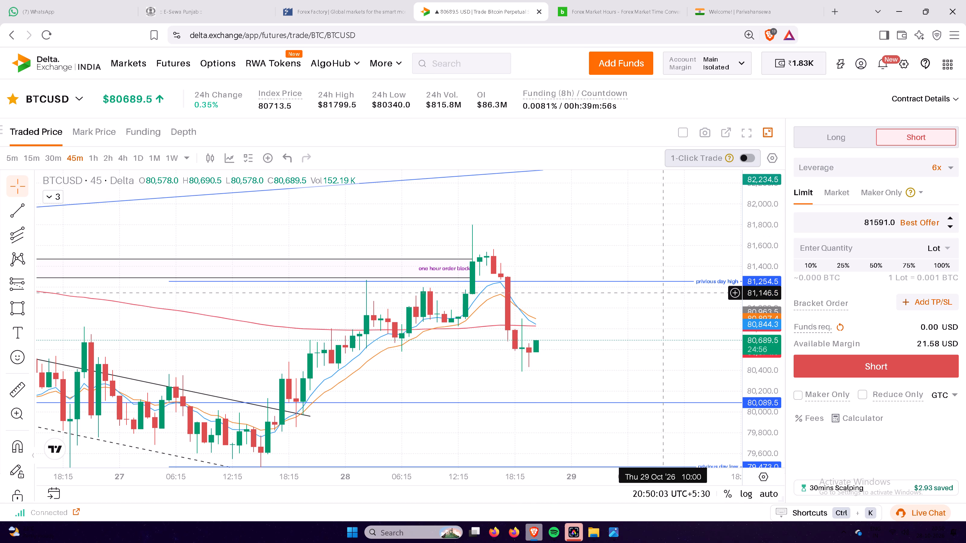
Draw a rectangle from about 81,433 down to 81,278 at the red candles before the drop, spanning 28 Oct 16:00 to 29 Oct 03:15.
{"action": "left_click_drag", "start_coordinate": [764, 350], "coordinate": [767, 294]}
{"action": "left_click_drag", "start_coordinate": [682, 318], "coordinate": [593, 350]}
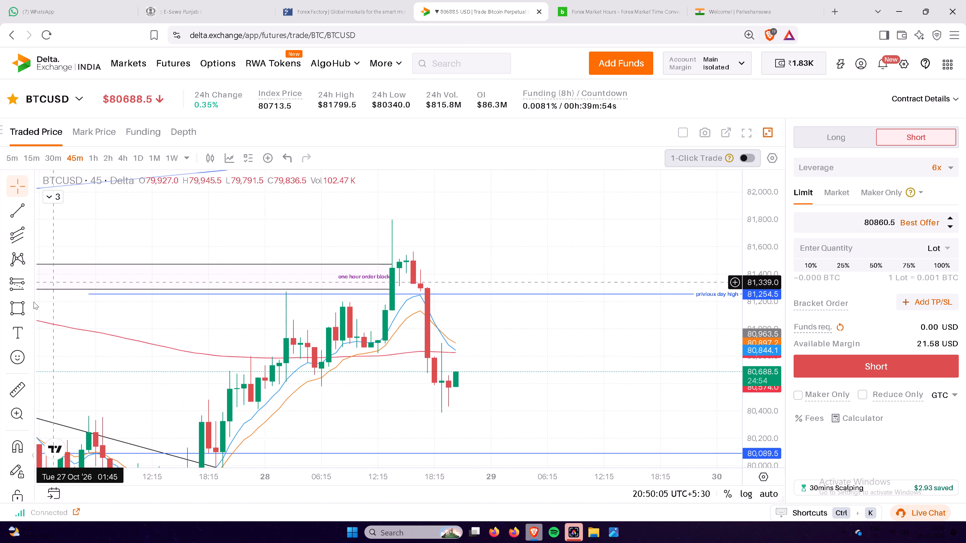
{"action": "left_click", "coordinate": [13, 310]}
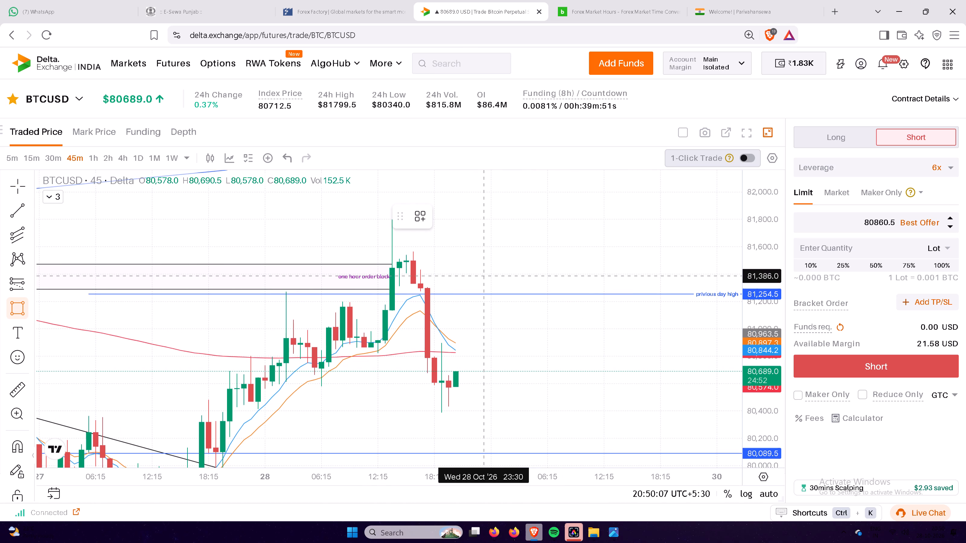
{"action": "left_click", "coordinate": [521, 270]}
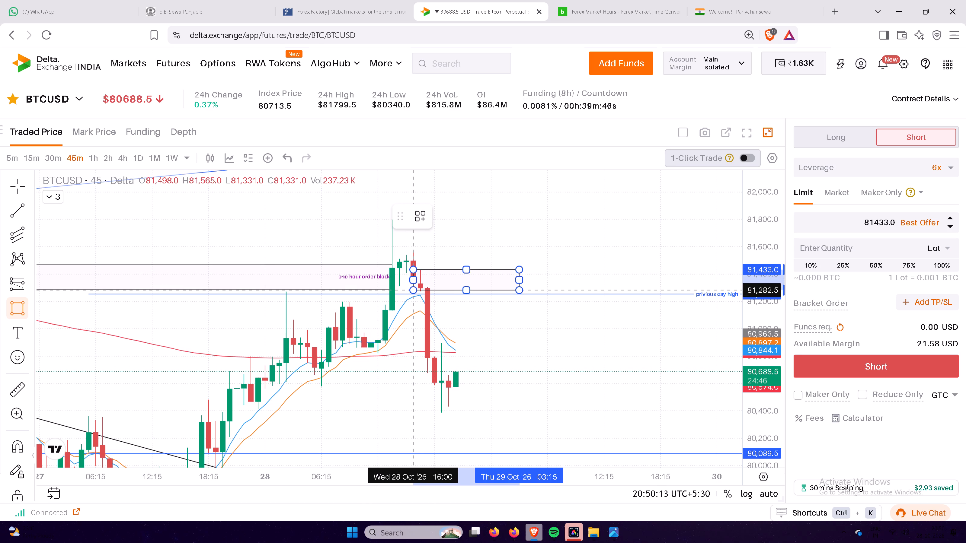
{"action": "left_click", "coordinate": [411, 291]}
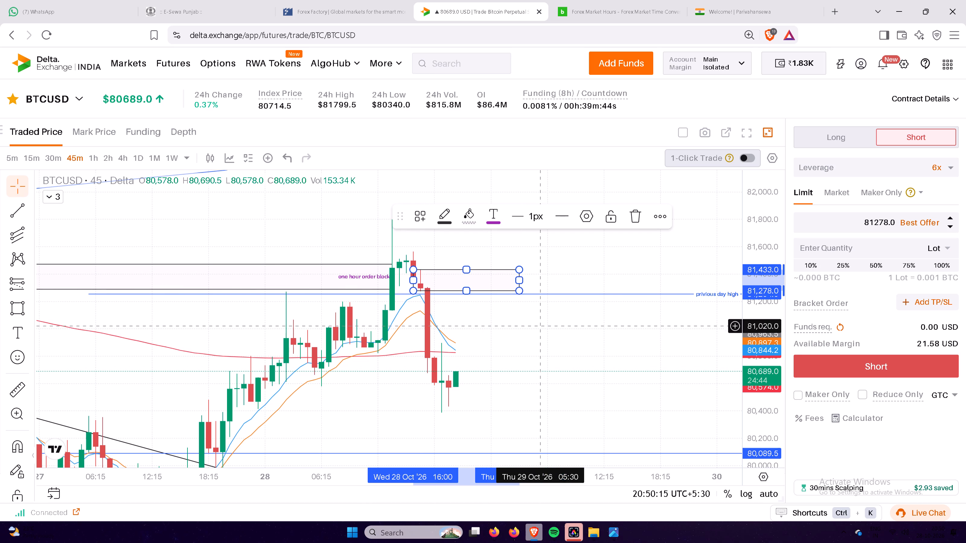
{"action": "left_click", "coordinate": [583, 221]}
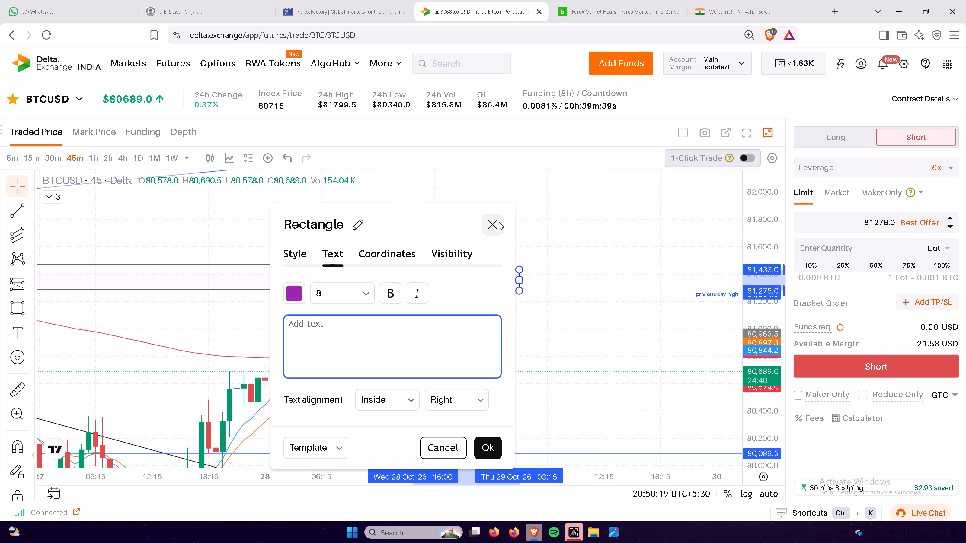
{"action": "triple_click", "coordinate": [499, 222]}
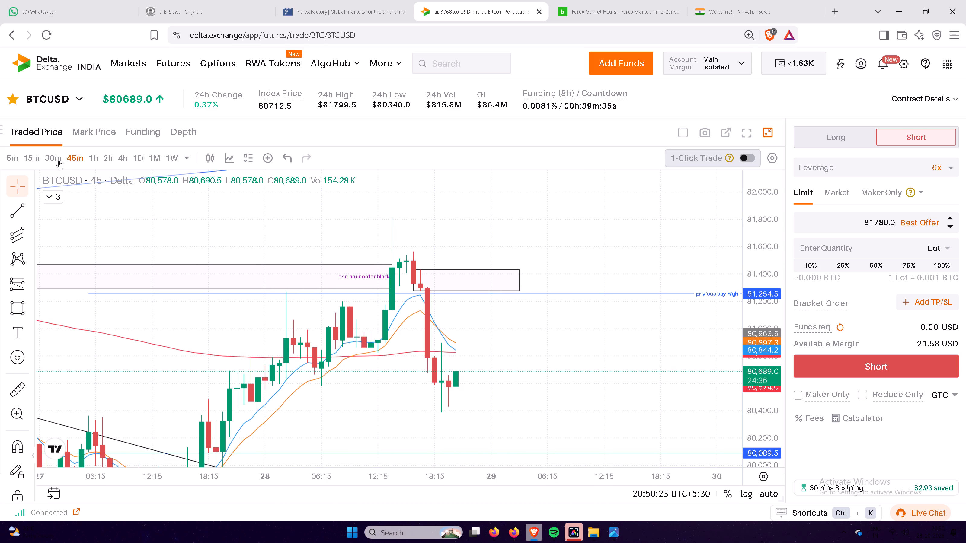
Check the new rectangle on the 30-minute and 1-hour BTCUSD timeframes.
{"action": "left_click", "coordinate": [59, 160]}
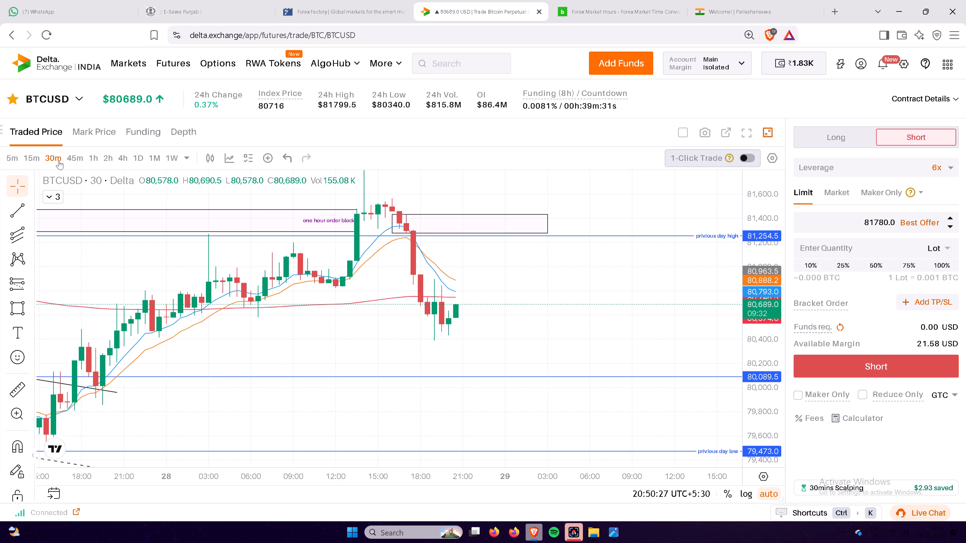
{"action": "left_click", "coordinate": [89, 154]}
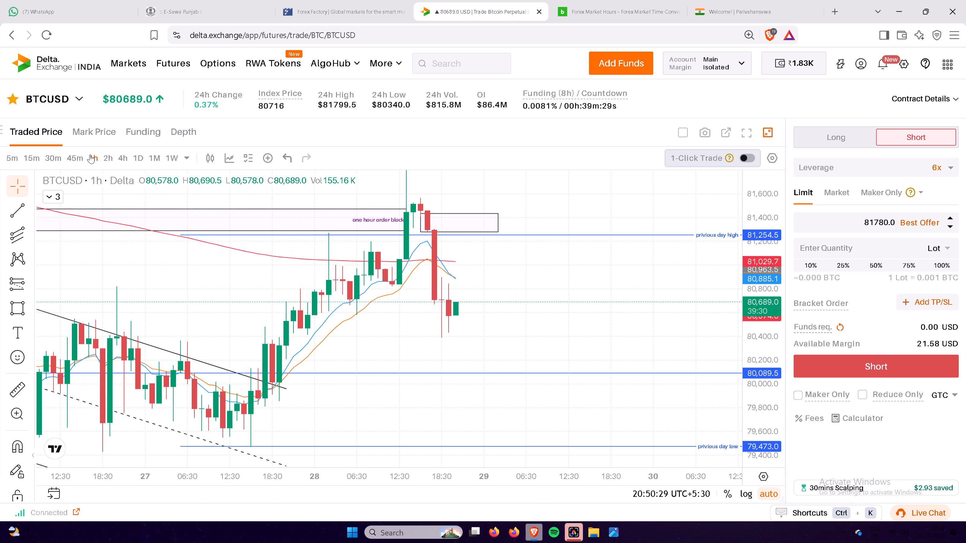
Label the new rectangle at the red candles before the drop with the text "1 HR ORDER BLOCK".
{"action": "left_click", "coordinate": [492, 211]}
{"action": "left_click", "coordinate": [492, 213]}
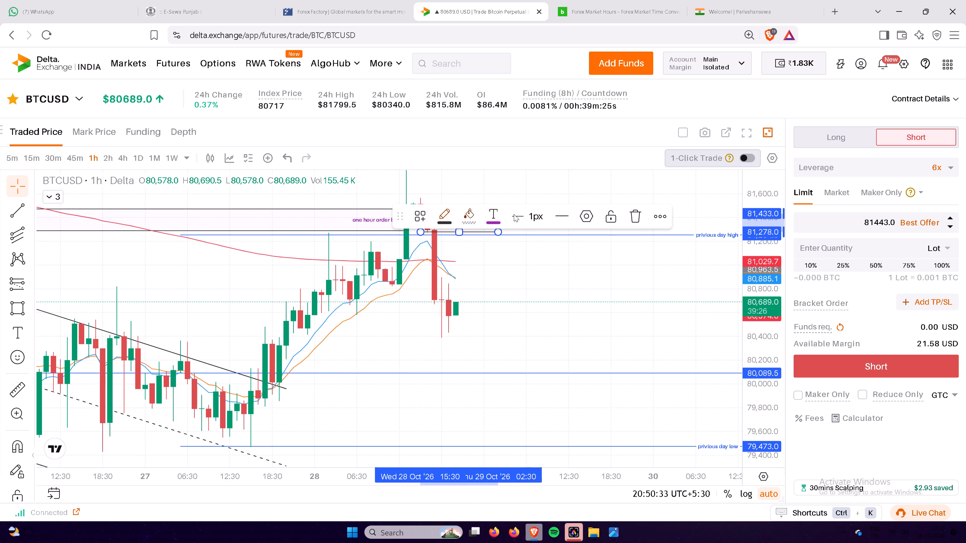
{"action": "left_click", "coordinate": [582, 215]}
{"action": "left_click", "coordinate": [387, 324]}
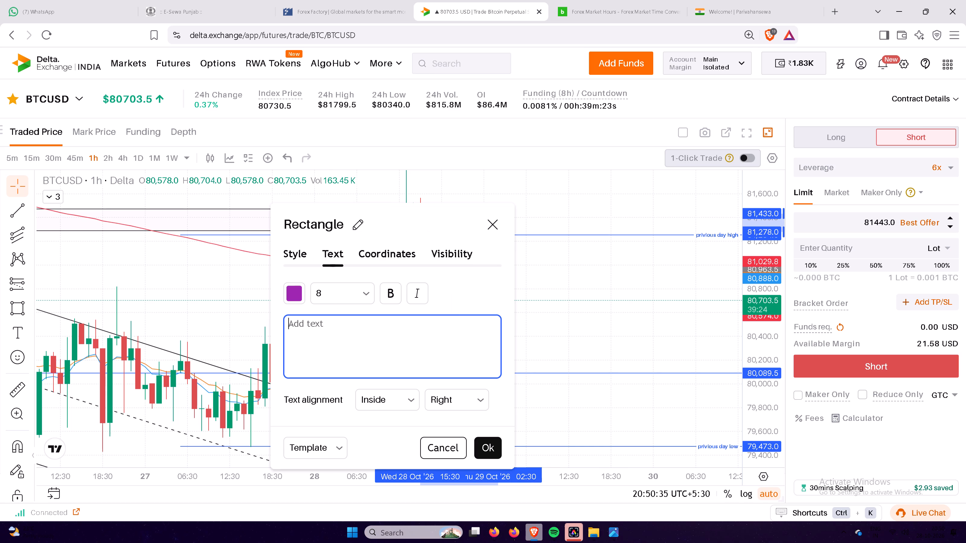
{"action": "type", "text": "30"}
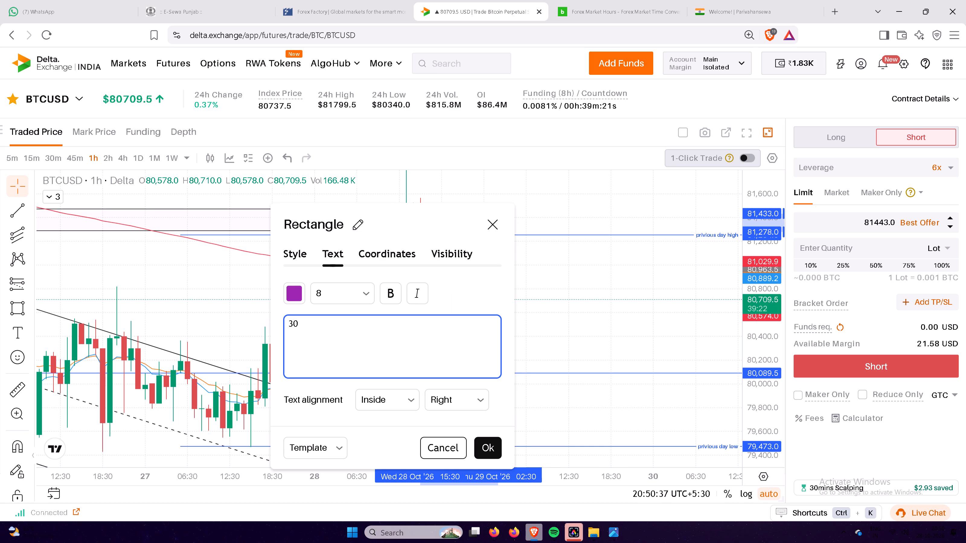
{"action": "key", "text": "BackSpace"}
{"action": "key", "text": "BackSpace"}
{"action": "key", "text": "1"}
{"action": "key", "text": "space"}
{"action": "type", "text": "HR"}
{"action": "key", "text": "space"}
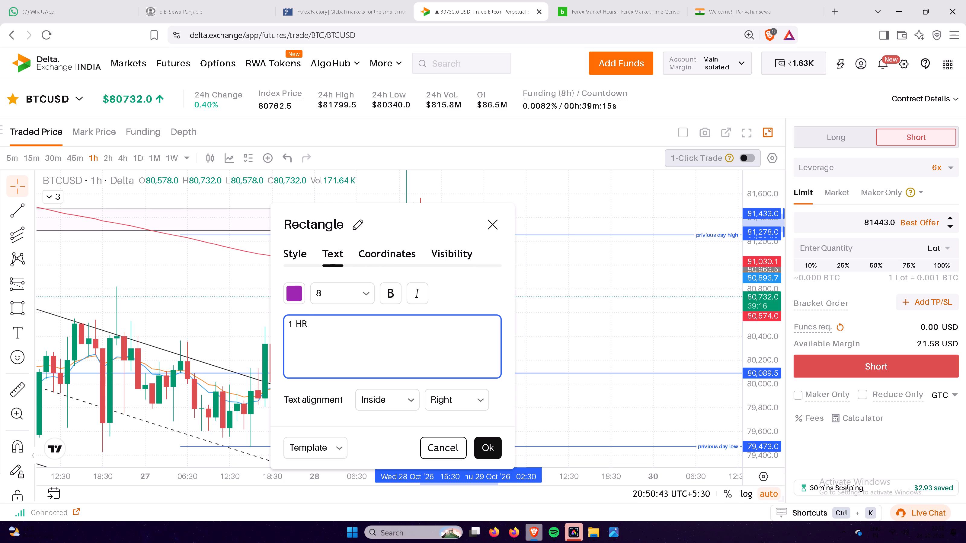
{"action": "type", "text": "ORDER BLOB"}
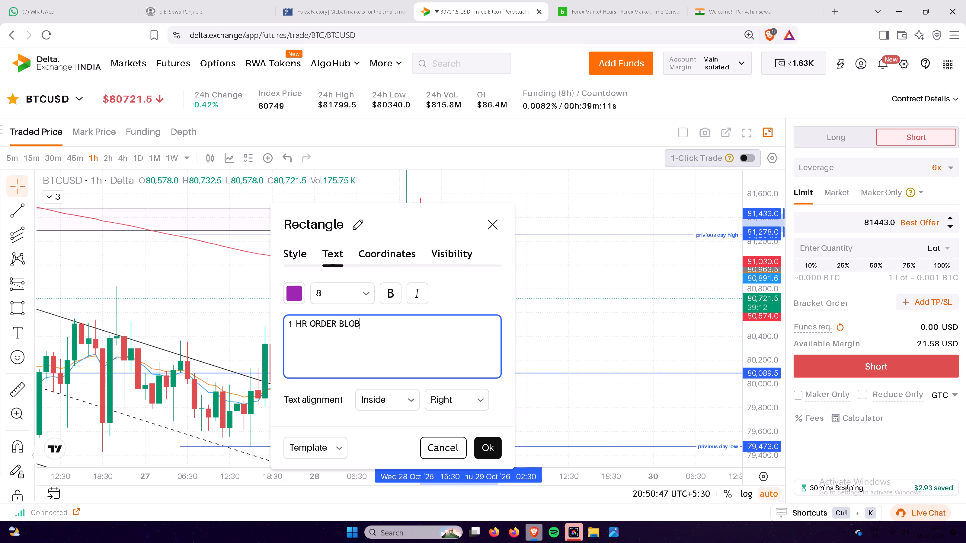
{"action": "key", "text": "BackSpace"}
{"action": "key", "text": "c"}
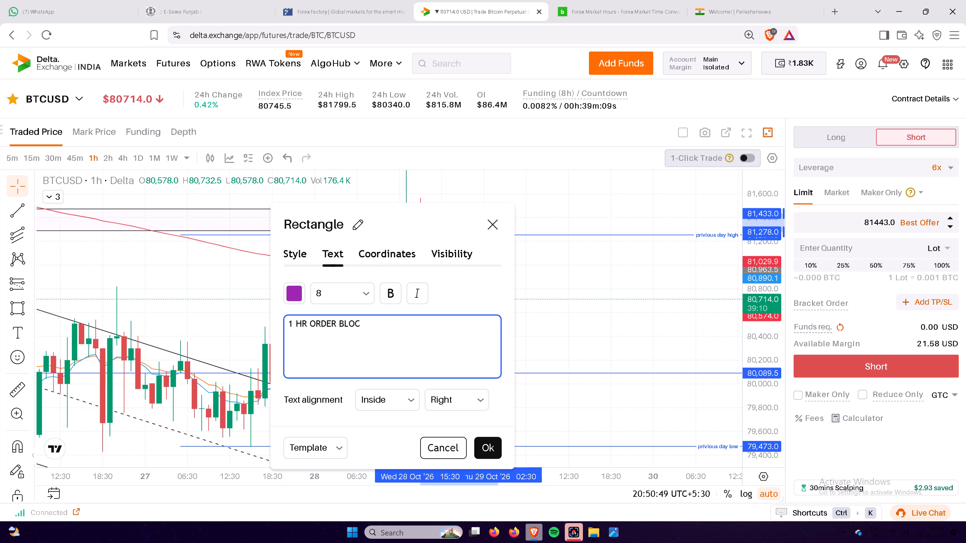
{"action": "key", "text": "k"}
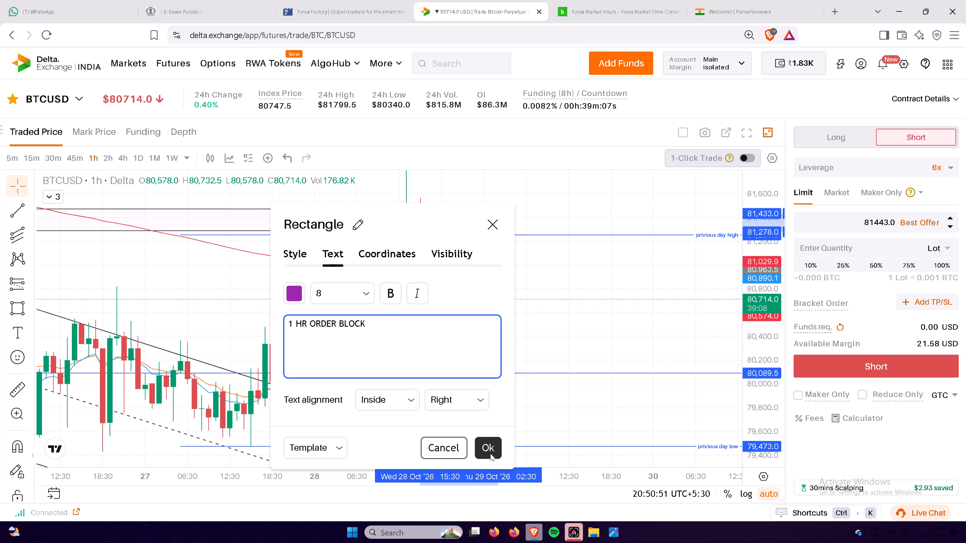
{"action": "left_click", "coordinate": [491, 453]}
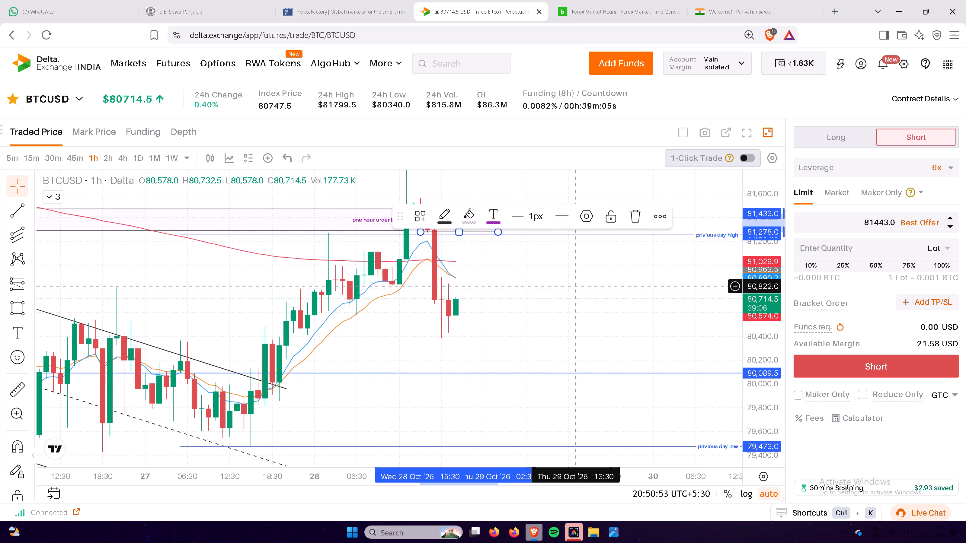
{"action": "left_click", "coordinate": [573, 287]}
{"action": "left_click_drag", "start_coordinate": [572, 284], "coordinate": [579, 333]}
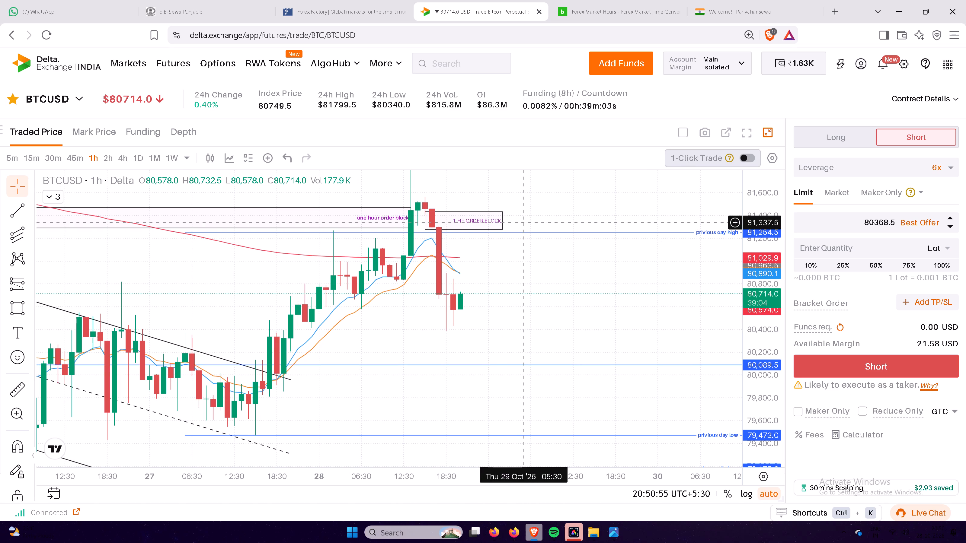
Extend the 1 HR ORDER BLOCK rectangle's later edge to about 29 Oct 11:30.
{"action": "left_click", "coordinate": [495, 218]}
{"action": "left_click", "coordinate": [584, 220]}
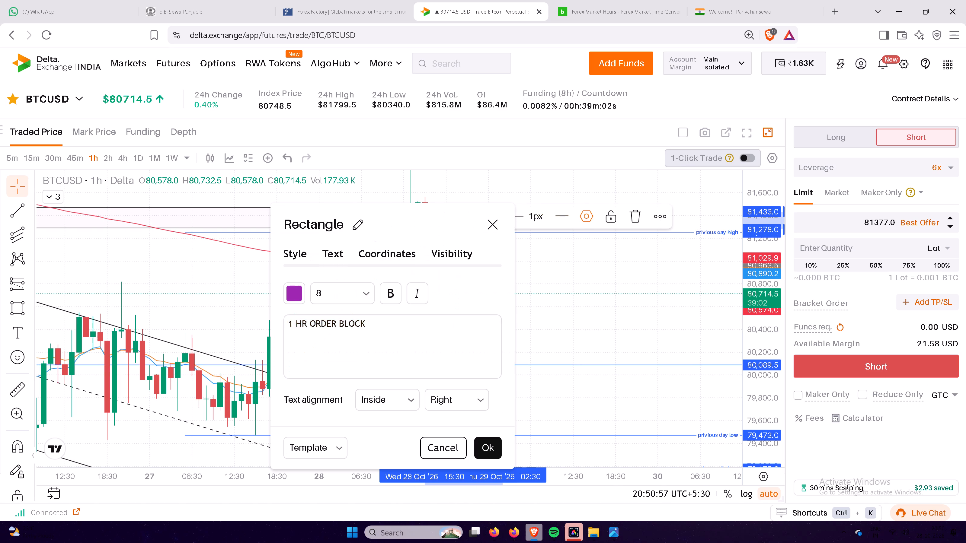
{"action": "left_click", "coordinate": [490, 455]}
{"action": "left_click", "coordinate": [563, 290]}
{"action": "left_click_drag", "start_coordinate": [590, 280], "coordinate": [562, 387]}
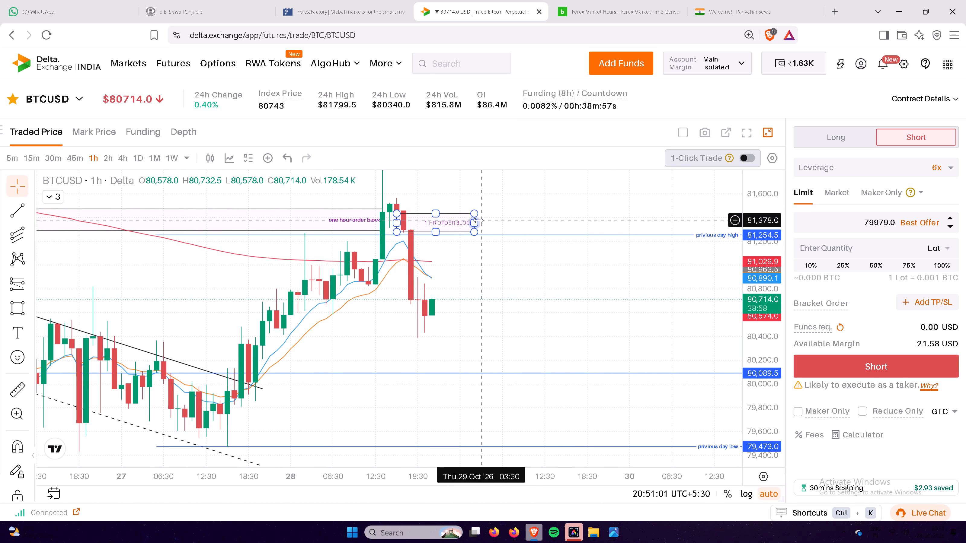
{"action": "left_click_drag", "start_coordinate": [478, 220], "coordinate": [535, 221]}
Examine the 1-hour BTCUSD price action around the extended order block, the previous day high and the rising trendline above.
{"action": "left_click_drag", "start_coordinate": [774, 228], "coordinate": [766, 292]}
{"action": "left_click_drag", "start_coordinate": [536, 313], "coordinate": [558, 392]}
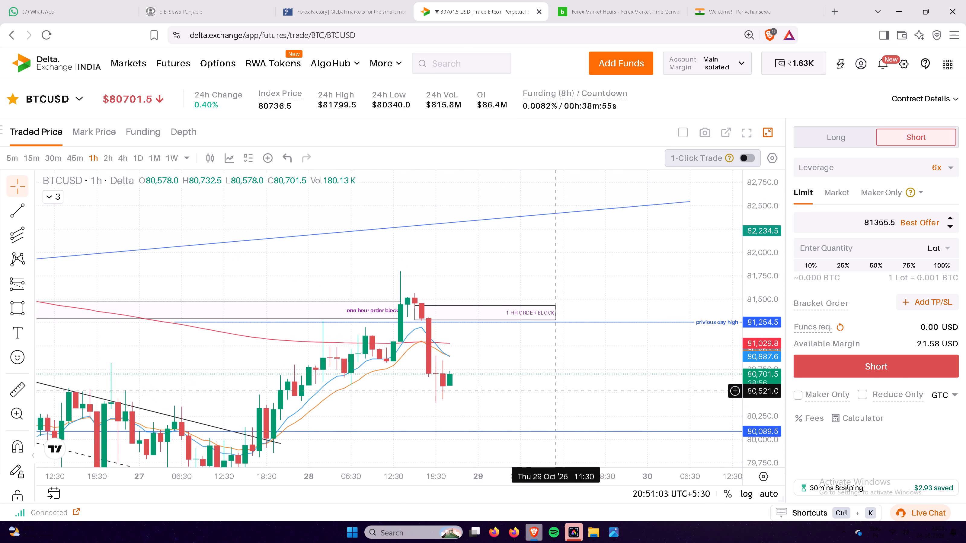
{"action": "left_click_drag", "start_coordinate": [769, 371], "coordinate": [775, 325]}
{"action": "scroll", "coordinate": [608, 381], "scroll_direction": "down", "scroll_amount": 1}
{"action": "scroll", "coordinate": [571, 358], "scroll_direction": "up", "scroll_amount": 3}
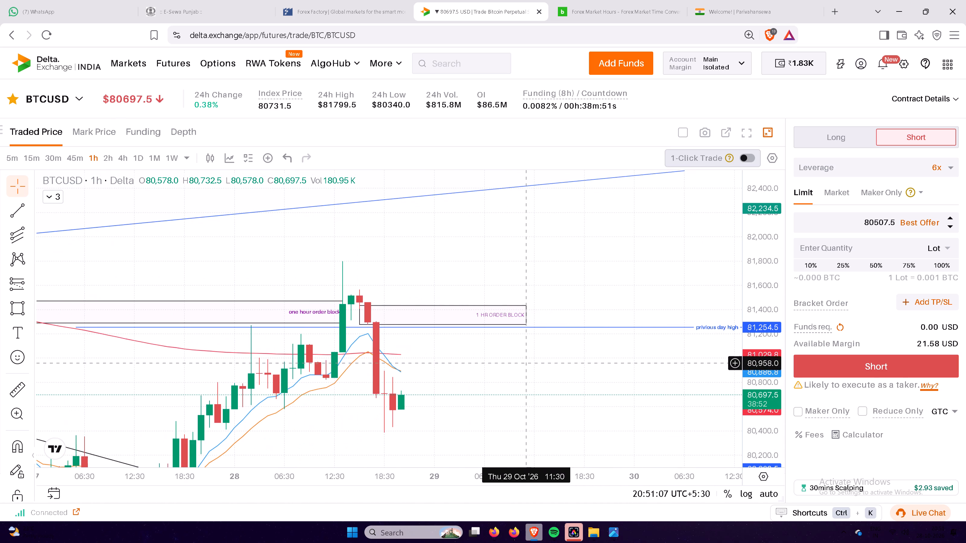
{"action": "left_click_drag", "start_coordinate": [523, 364], "coordinate": [581, 369]}
{"action": "left_click_drag", "start_coordinate": [585, 367], "coordinate": [590, 366]}
{"action": "left_click", "coordinate": [590, 366]}
{"action": "left_click_drag", "start_coordinate": [590, 366], "coordinate": [588, 355]}
{"action": "left_click_drag", "start_coordinate": [592, 347], "coordinate": [607, 331]}
{"action": "double_click", "coordinate": [607, 331]}
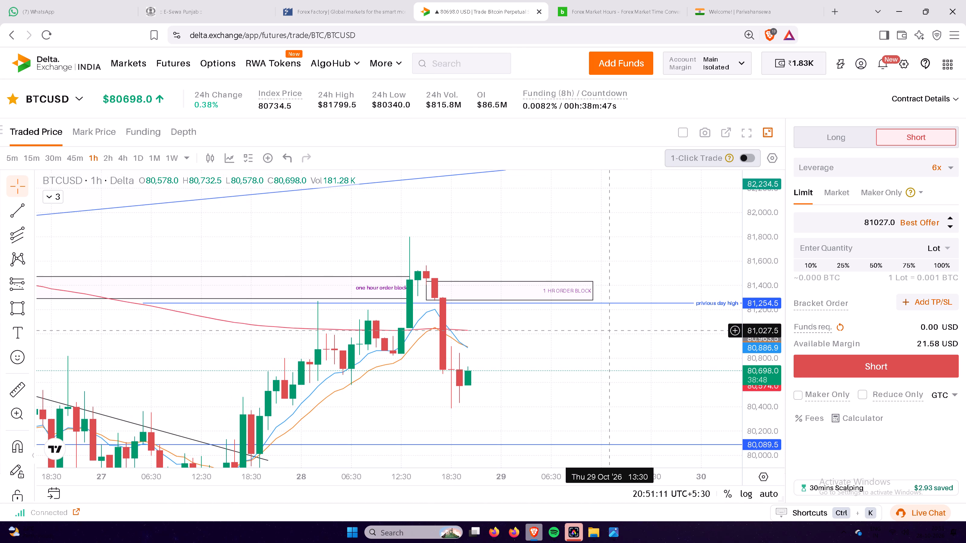
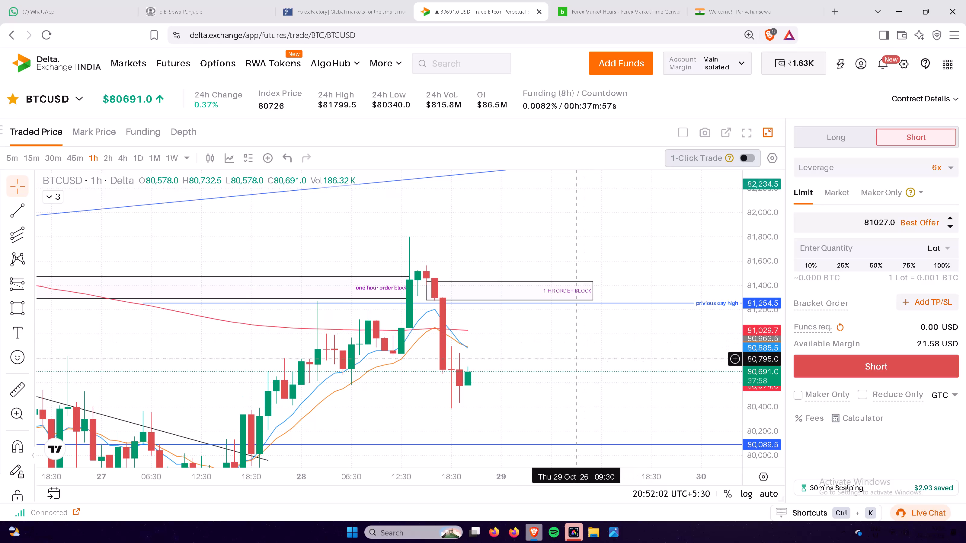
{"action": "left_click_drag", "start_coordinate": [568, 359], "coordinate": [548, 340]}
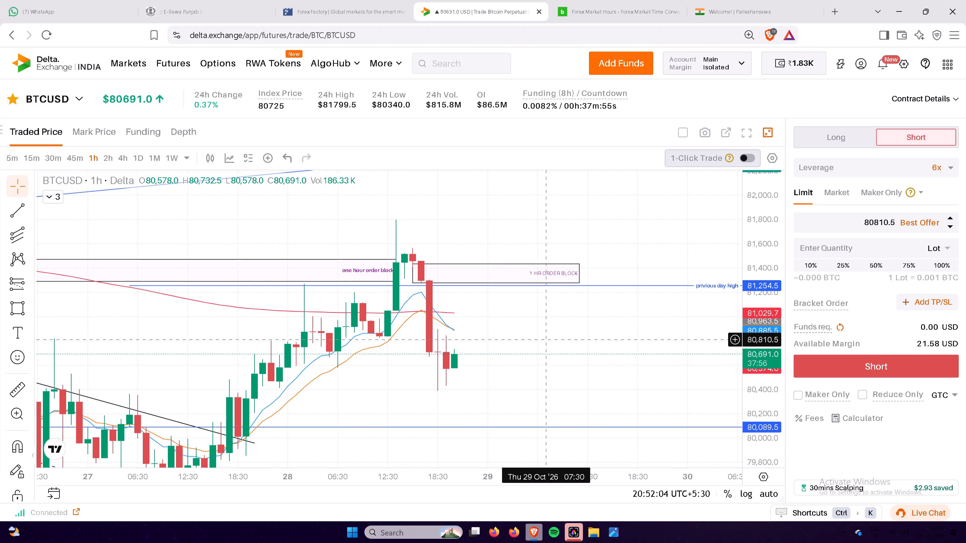
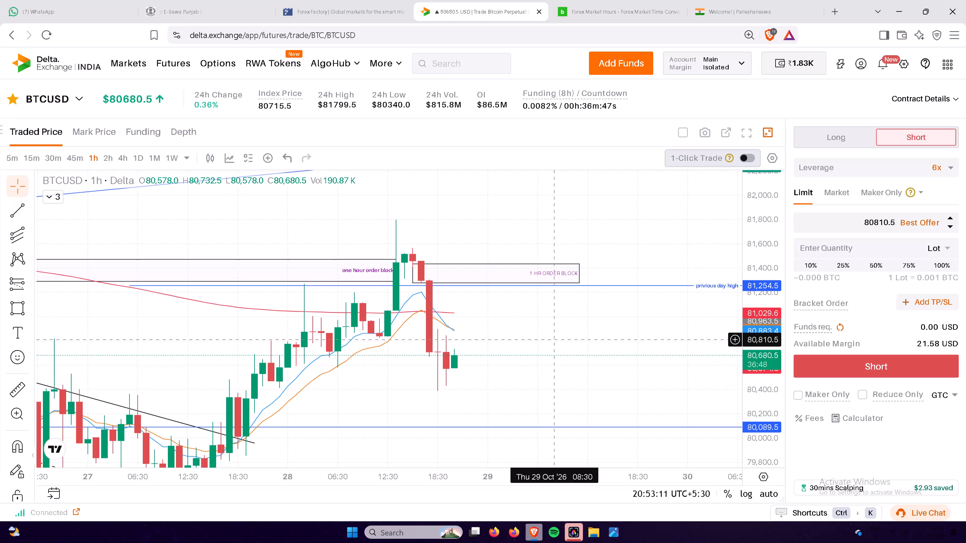
Switch the BTCUSD chart to the 30m timeframe and examine price against the 1 HR ORDER BLOCK zone.
{"action": "left_click_drag", "start_coordinate": [574, 303], "coordinate": [595, 284]}
{"action": "left_click_drag", "start_coordinate": [595, 310], "coordinate": [553, 313]}
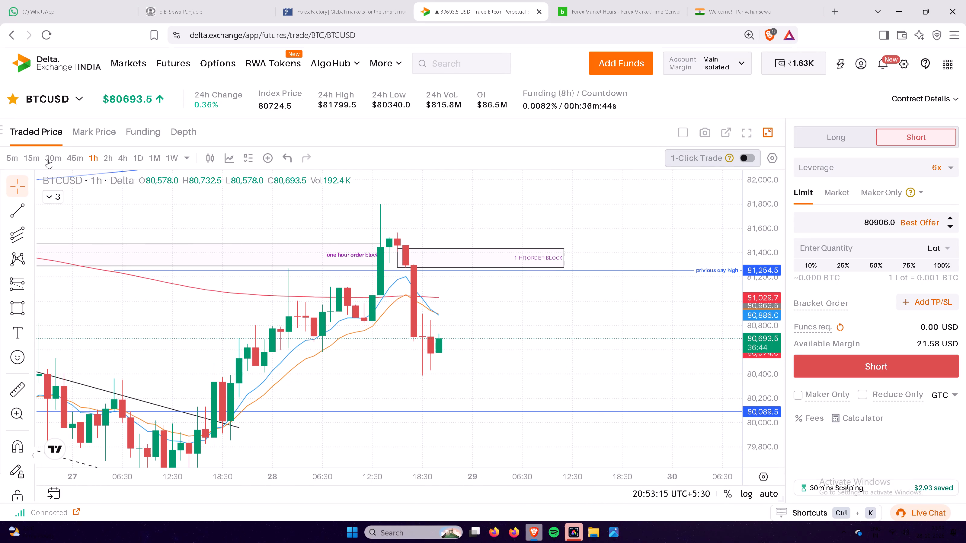
{"action": "double_click", "coordinate": [48, 159]}
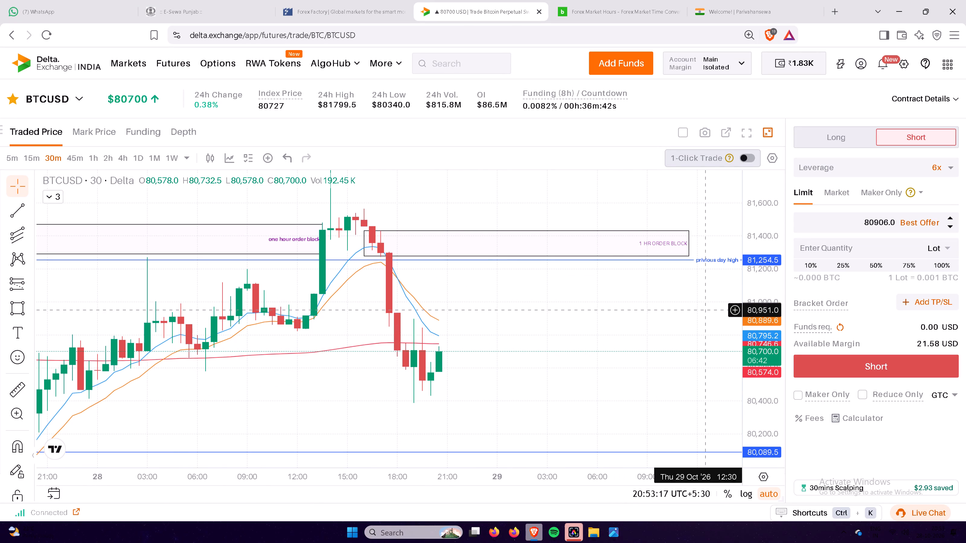
{"action": "left_click_drag", "start_coordinate": [763, 303], "coordinate": [762, 268]}
{"action": "left_click_drag", "start_coordinate": [593, 310], "coordinate": [574, 316]}
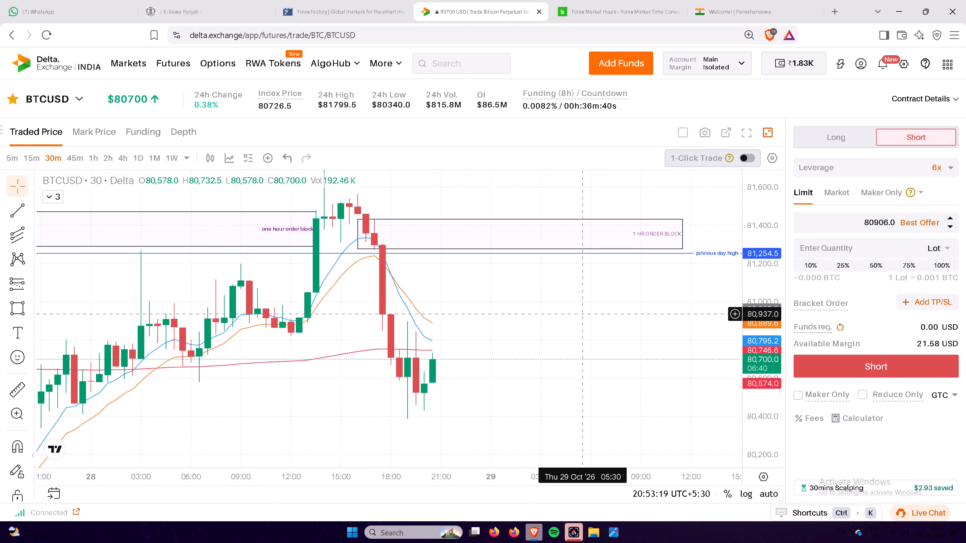
{"action": "left_click_drag", "start_coordinate": [574, 316], "coordinate": [522, 328]}
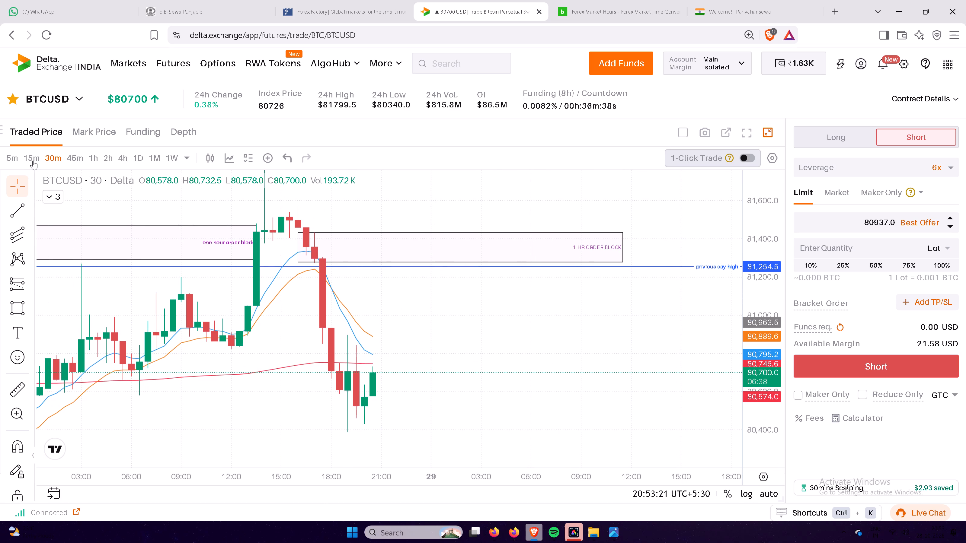
Switch the BTCUSD chart to the 15m timeframe and examine the candles around the 1 HR ORDER BLOCK and previous day high.
{"action": "left_click", "coordinate": [33, 160]}
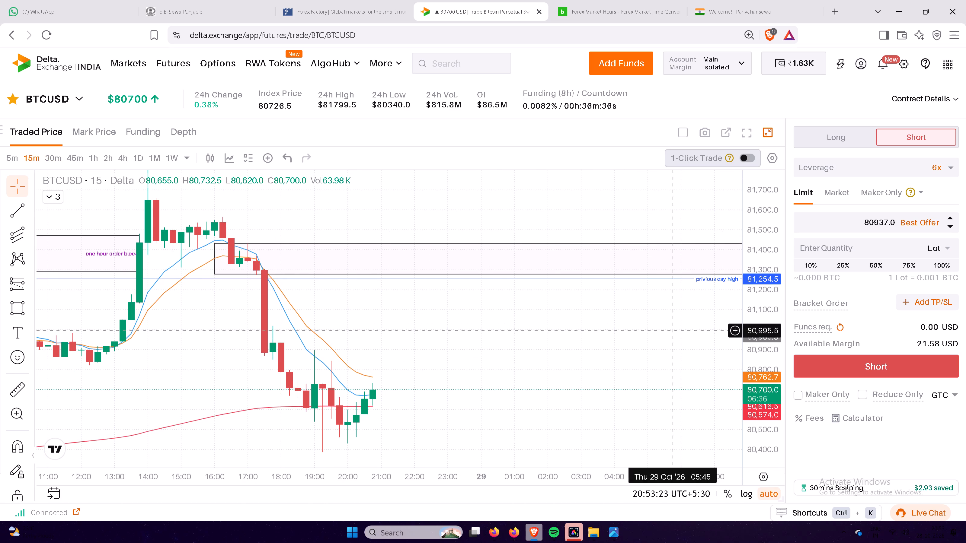
{"action": "left_click_drag", "start_coordinate": [758, 369], "coordinate": [758, 257]}
{"action": "left_click_drag", "start_coordinate": [629, 326], "coordinate": [527, 295]}
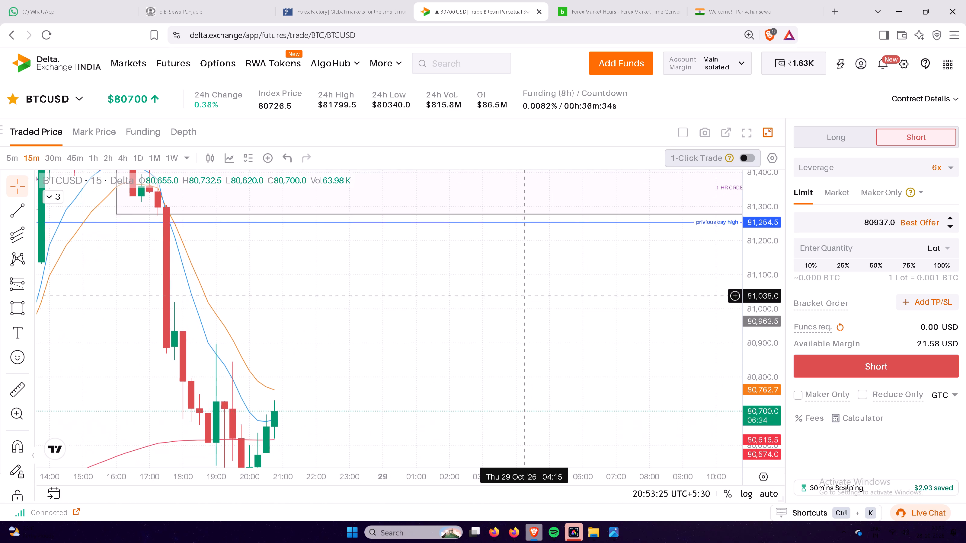
{"action": "left_click_drag", "start_coordinate": [527, 295], "coordinate": [528, 294]}
{"action": "left_click", "coordinate": [530, 292]}
{"action": "left_click_drag", "start_coordinate": [774, 245], "coordinate": [762, 363]}
{"action": "left_click_drag", "start_coordinate": [577, 315], "coordinate": [580, 332]}
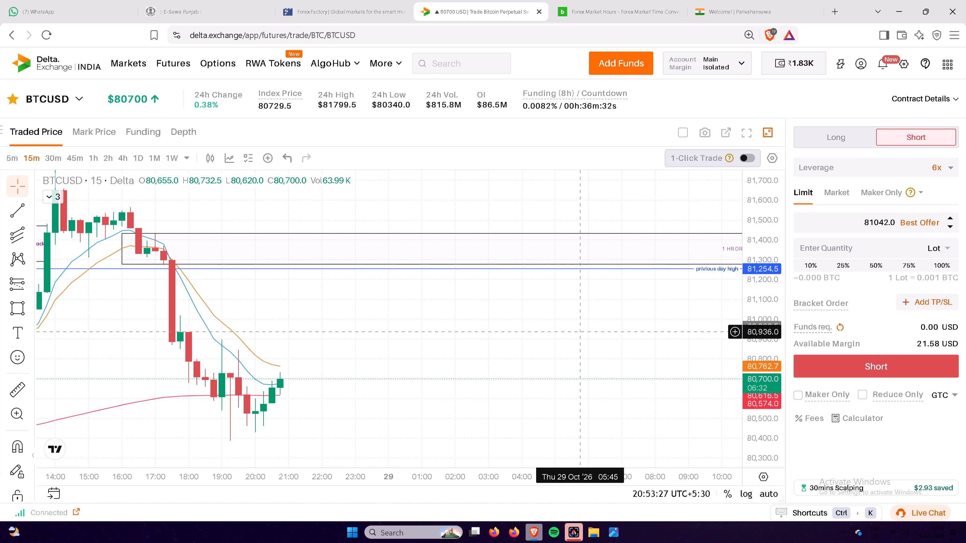
{"action": "left_click_drag", "start_coordinate": [580, 332], "coordinate": [586, 336]}
{"action": "middle_click", "coordinate": [586, 336]}
{"action": "triple_click", "coordinate": [587, 336]}
{"action": "left_click_drag", "start_coordinate": [587, 336], "coordinate": [496, 338]}
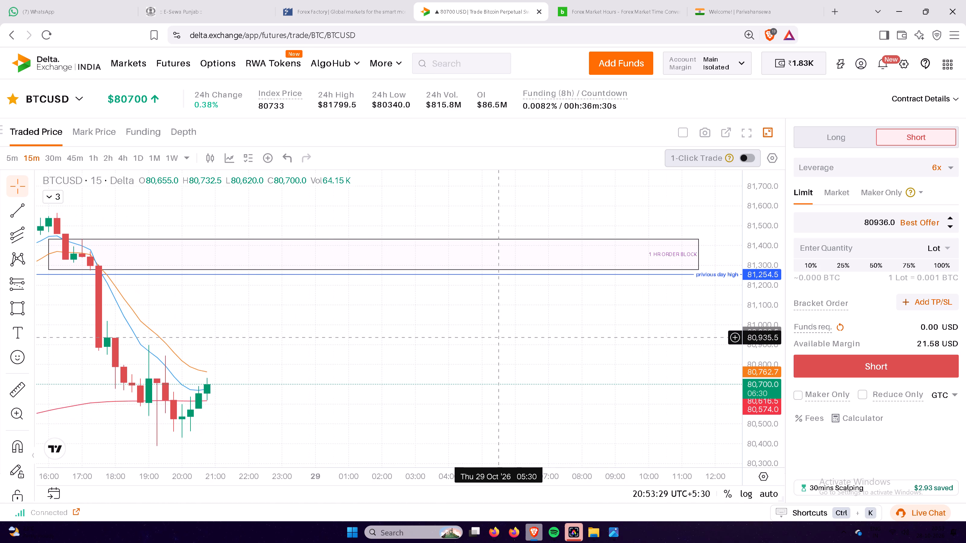
{"action": "left_click", "coordinate": [496, 338]}
Shorten the 1 HR ORDER BLOCK rectangle so that its later edge ends at about 05:00 on 29 Oct.
{"action": "left_click_drag", "start_coordinate": [696, 252], "coordinate": [593, 260]}
{"action": "double_click", "coordinate": [593, 260]}
{"action": "middle_click", "coordinate": [593, 260]}
{"action": "left_click_drag", "start_coordinate": [593, 260], "coordinate": [586, 260]}
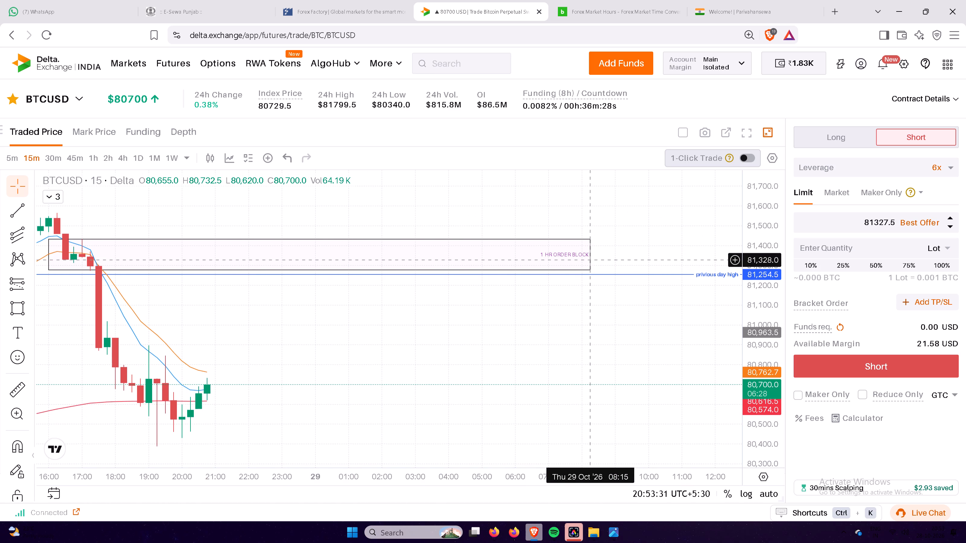
{"action": "left_click_drag", "start_coordinate": [586, 260], "coordinate": [561, 260]}
{"action": "left_click", "coordinate": [561, 260]}
{"action": "left_click", "coordinate": [586, 256]}
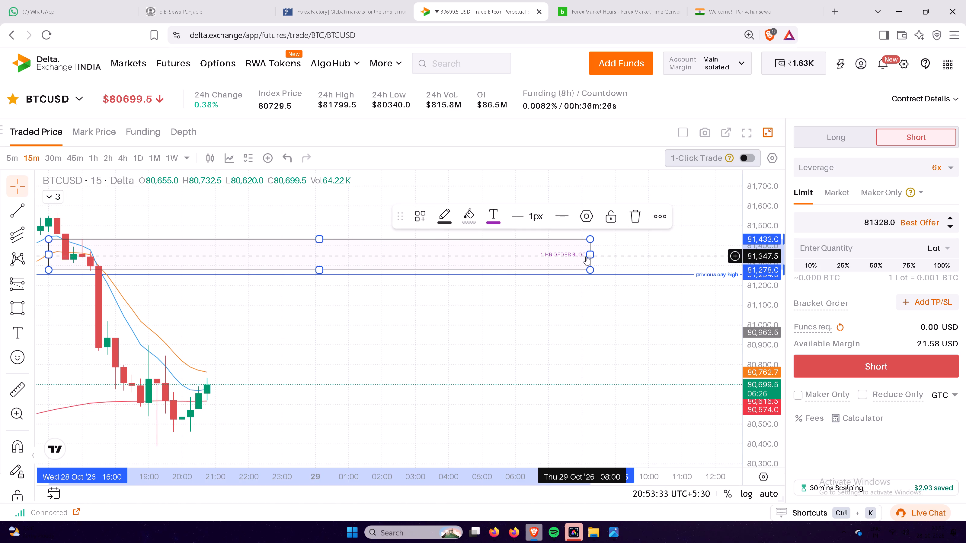
{"action": "left_click_drag", "start_coordinate": [594, 256], "coordinate": [482, 253]}
{"action": "left_click", "coordinate": [410, 312]}
{"action": "left_click_drag", "start_coordinate": [310, 315], "coordinate": [535, 317]}
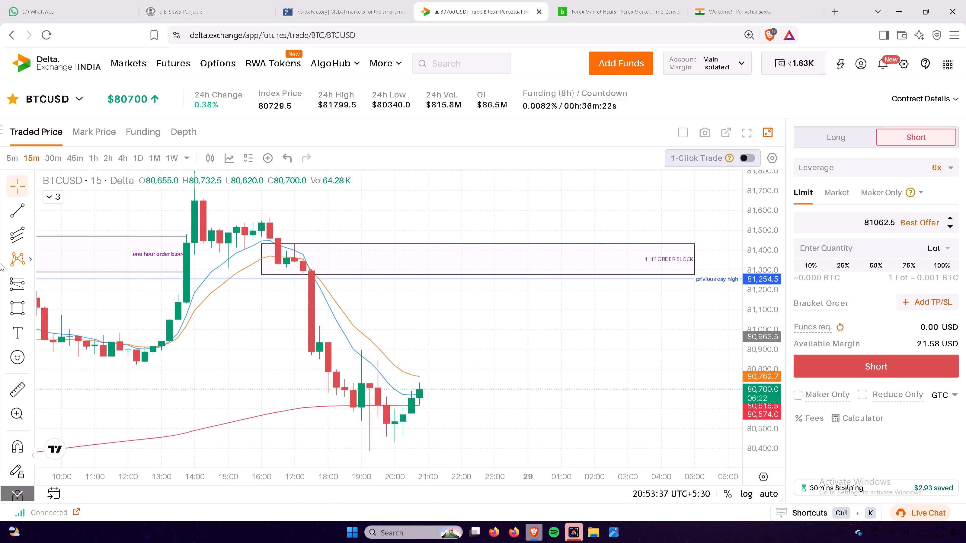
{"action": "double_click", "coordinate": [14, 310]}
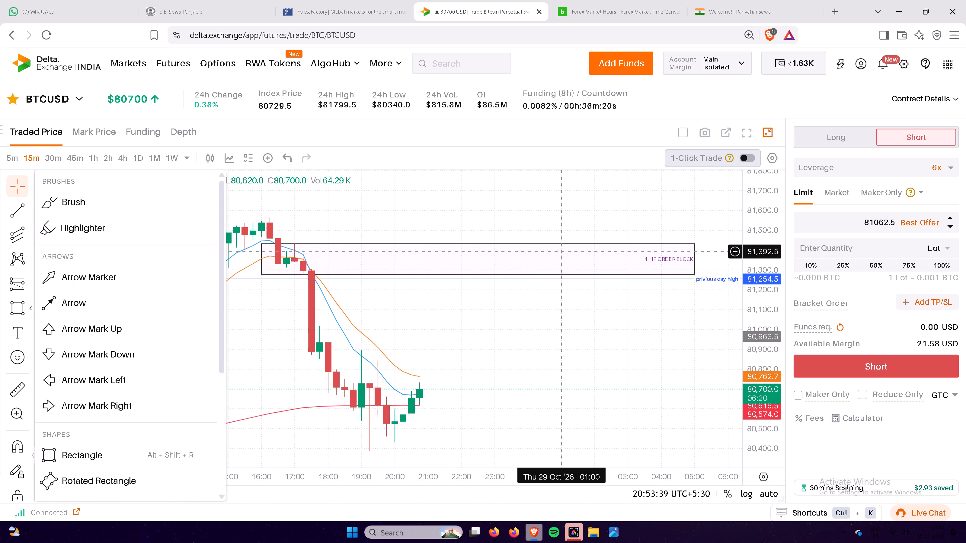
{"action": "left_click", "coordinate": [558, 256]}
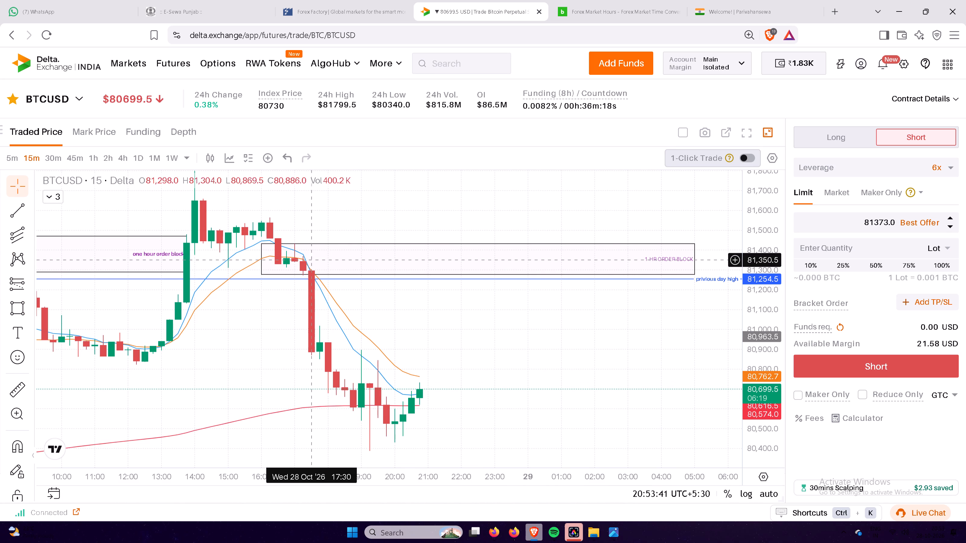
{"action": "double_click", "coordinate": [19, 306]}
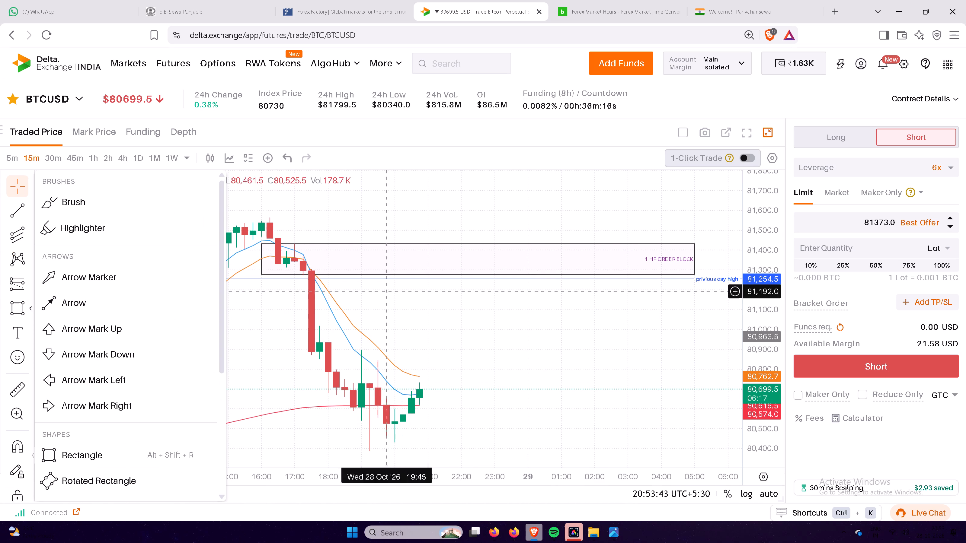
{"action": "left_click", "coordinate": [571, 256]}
Draw a rectangle inside the 1 HR ORDER BLOCK from about 81,366.5 to 81,276, spanning 28 Oct 17:00 to 29 Oct 01:15.
{"action": "double_click", "coordinate": [13, 305]}
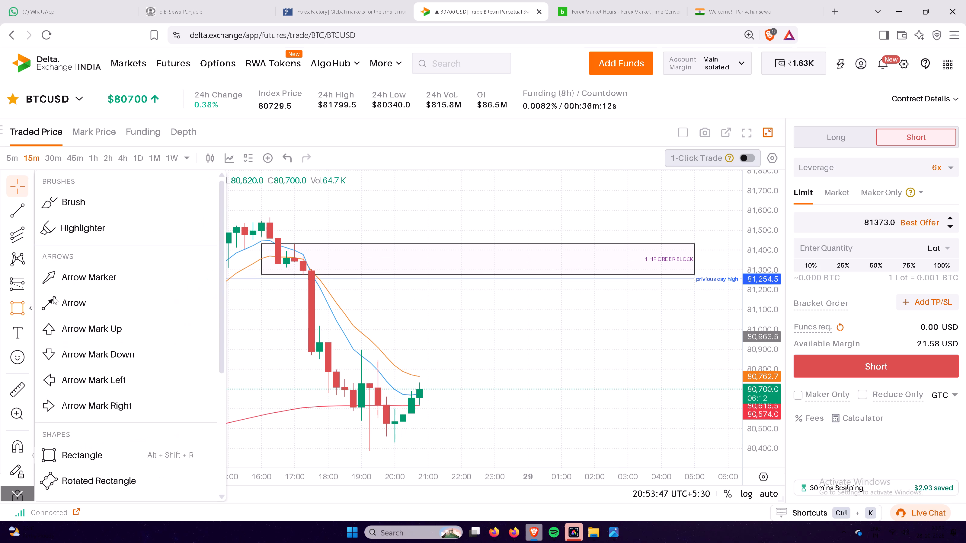
{"action": "scroll", "coordinate": [119, 287], "scroll_direction": "down", "scroll_amount": 6}
{"action": "left_click", "coordinate": [117, 256]}
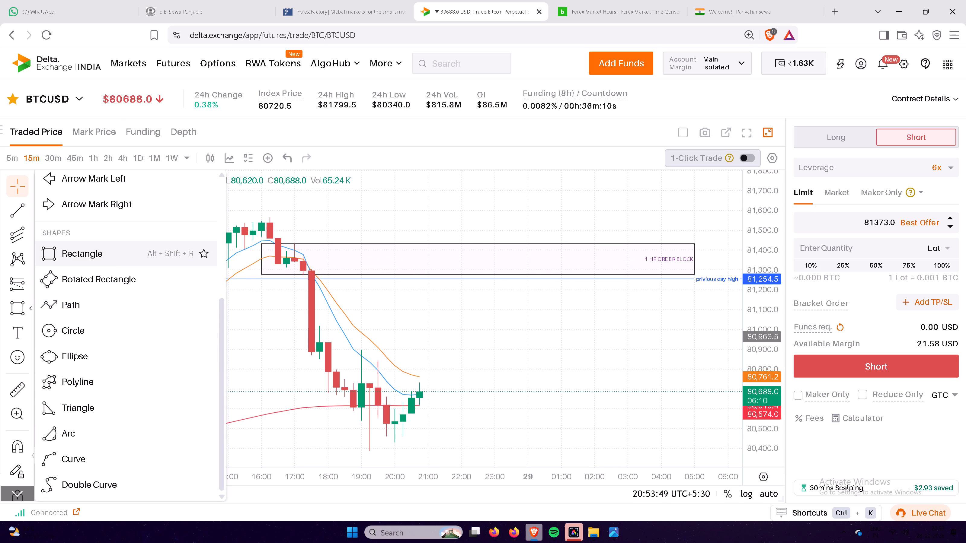
{"action": "double_click", "coordinate": [566, 257]}
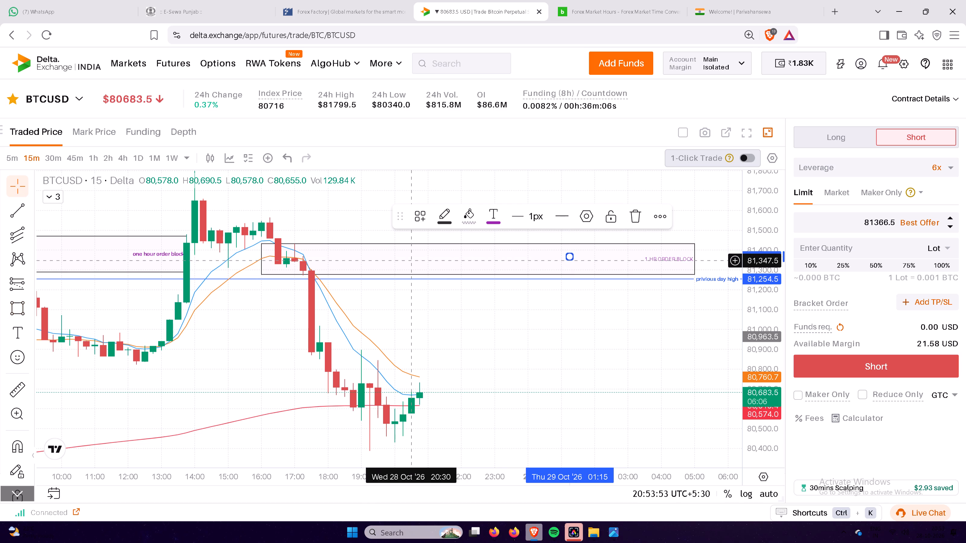
{"action": "left_click_drag", "start_coordinate": [573, 257], "coordinate": [478, 258]}
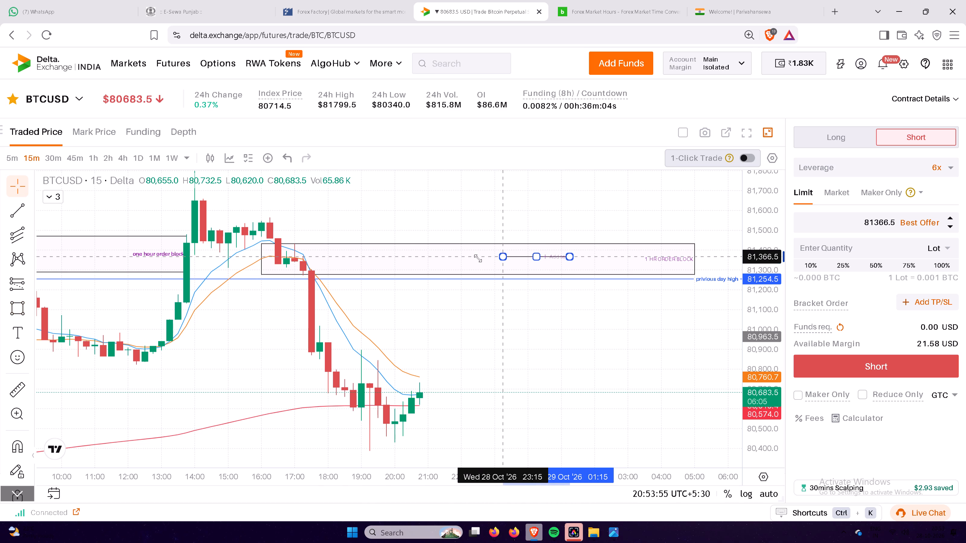
{"action": "left_click_drag", "start_coordinate": [478, 258], "coordinate": [295, 274]}
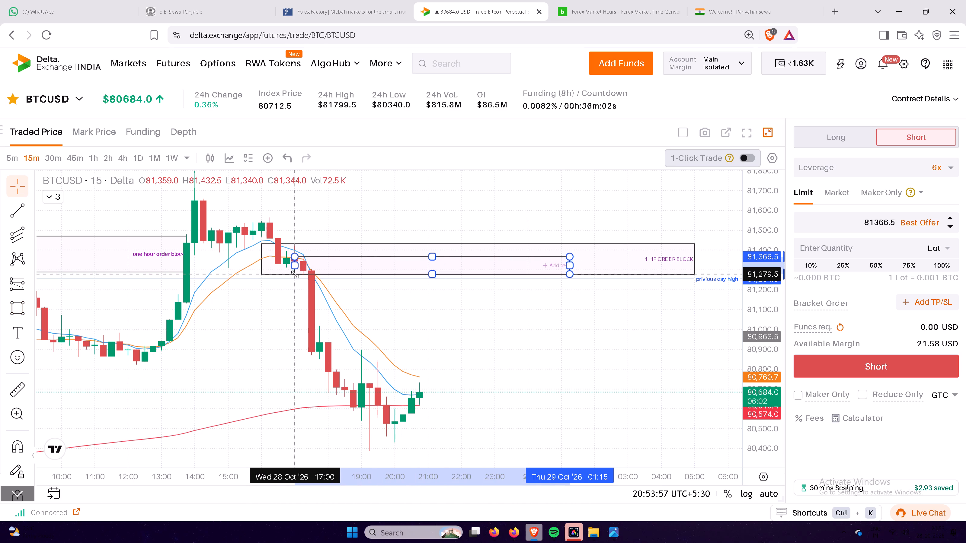
{"action": "left_click_drag", "start_coordinate": [295, 274], "coordinate": [297, 275]}
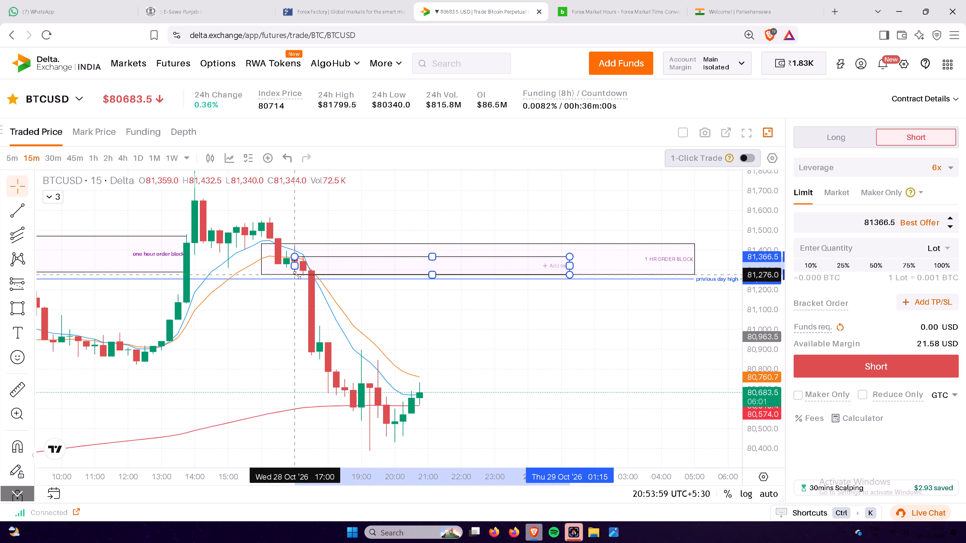
{"action": "left_click_drag", "start_coordinate": [297, 275], "coordinate": [298, 275]}
Label the new rectangle inside the 1 HR ORDER BLOCK as 15 MINUTE ORDER BLOCK.
{"action": "left_click", "coordinate": [544, 265]}
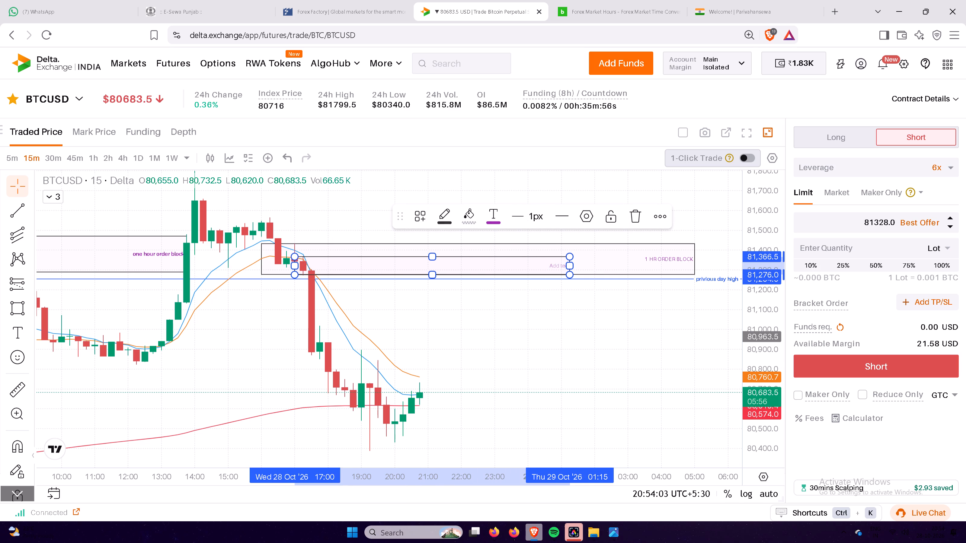
{"action": "type", "text": "15"}
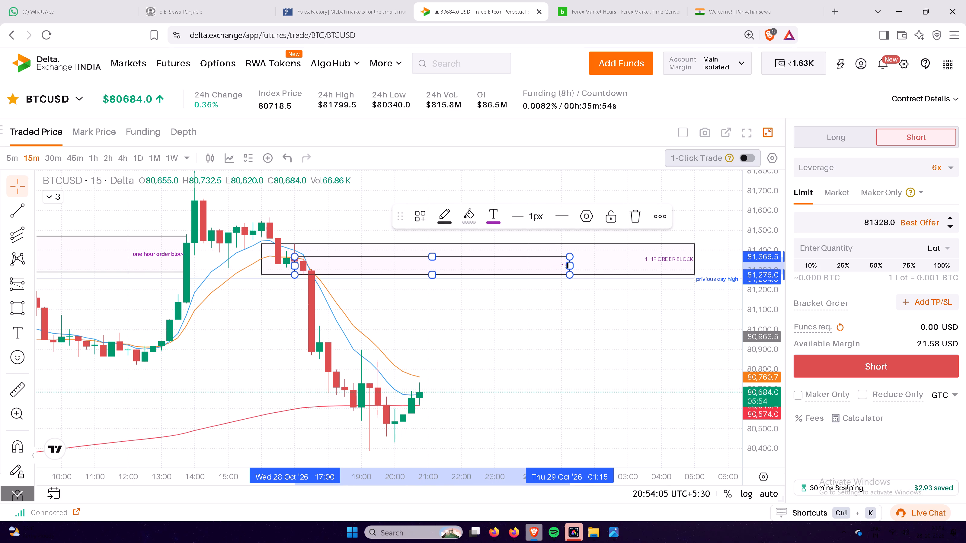
{"action": "key", "text": "space"}
{"action": "type", "text": "MI"}
{"action": "type", "text": "NUTE"}
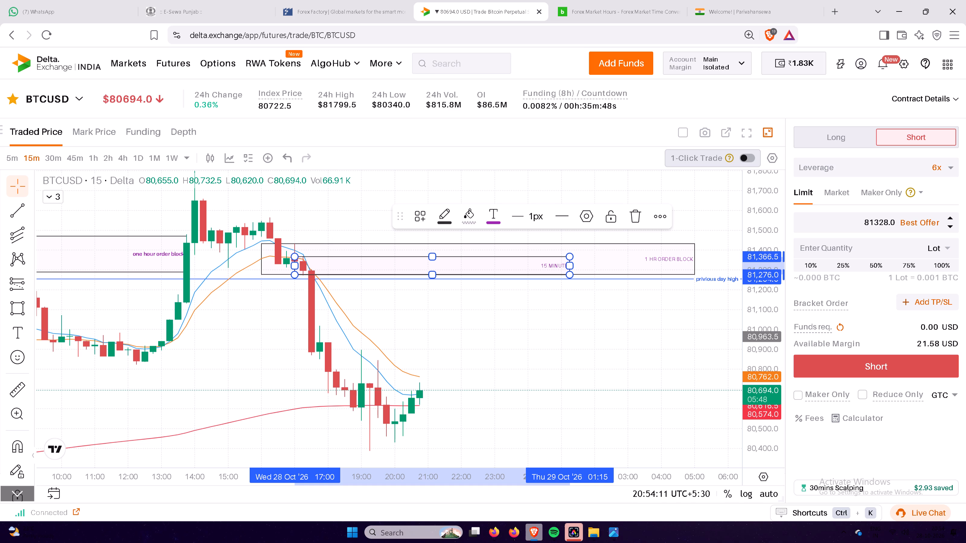
{"action": "key", "text": "space"}
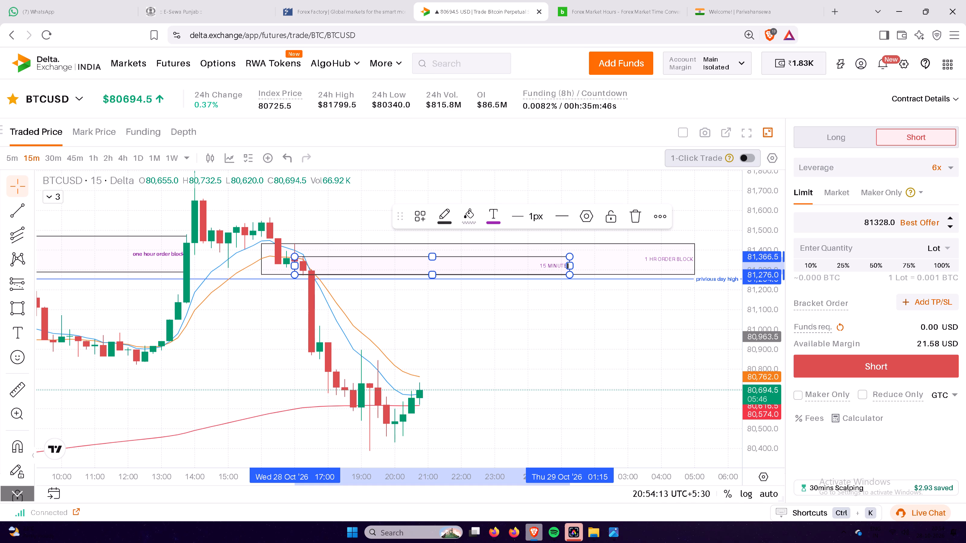
{"action": "key", "text": "o"}
{"action": "type", "text": "RDER BLOCK"}
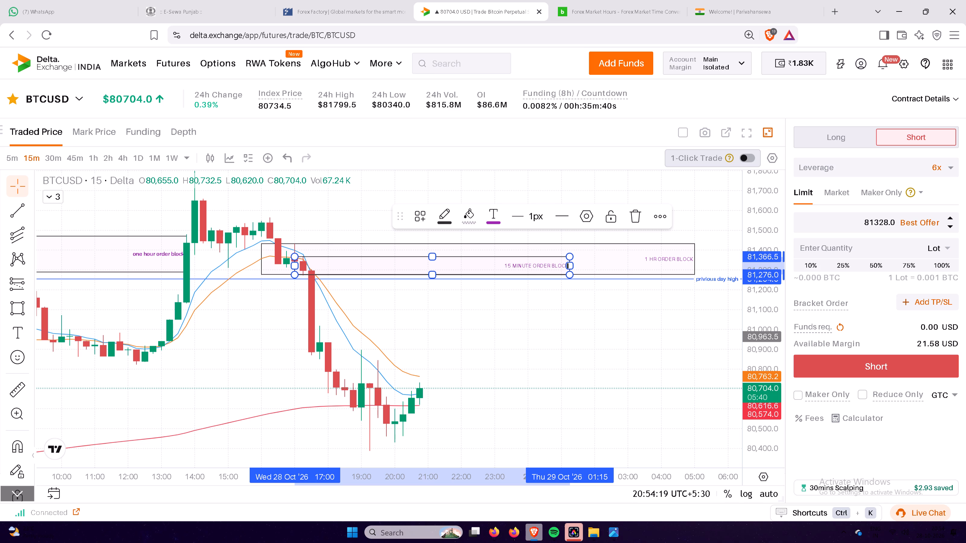
{"action": "left_click", "coordinate": [545, 320]}
Examine the 15m BTCUSD price action beneath the 15-minute and 1-hour order blocks and the previous day high.
{"action": "left_click_drag", "start_coordinate": [552, 336], "coordinate": [581, 310]}
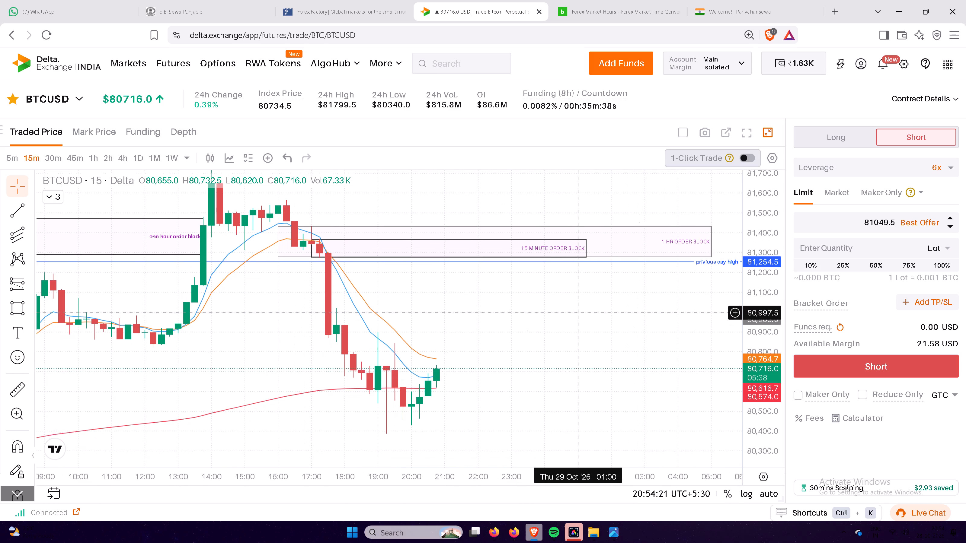
{"action": "left_click_drag", "start_coordinate": [581, 310], "coordinate": [575, 319]}
{"action": "double_click", "coordinate": [575, 319]}
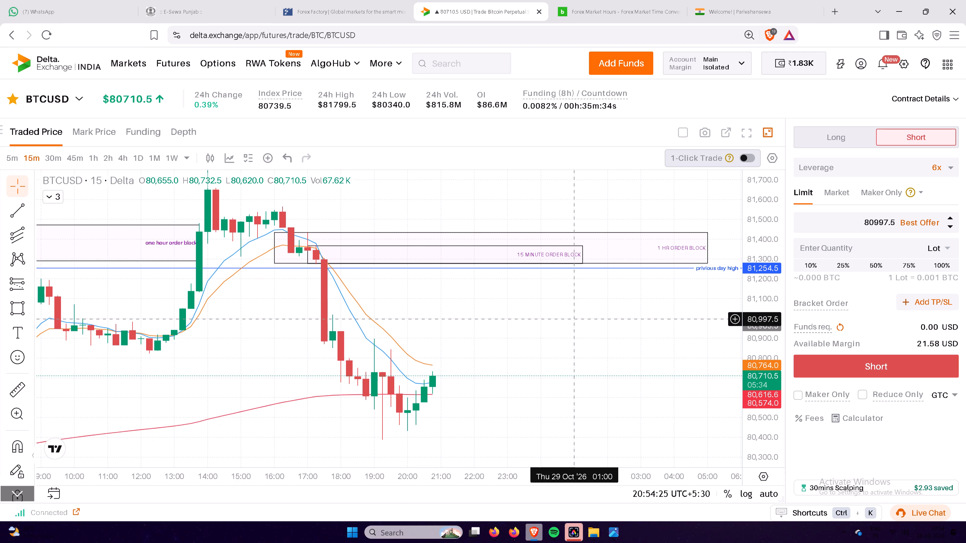
{"action": "left_click_drag", "start_coordinate": [572, 325], "coordinate": [568, 315]}
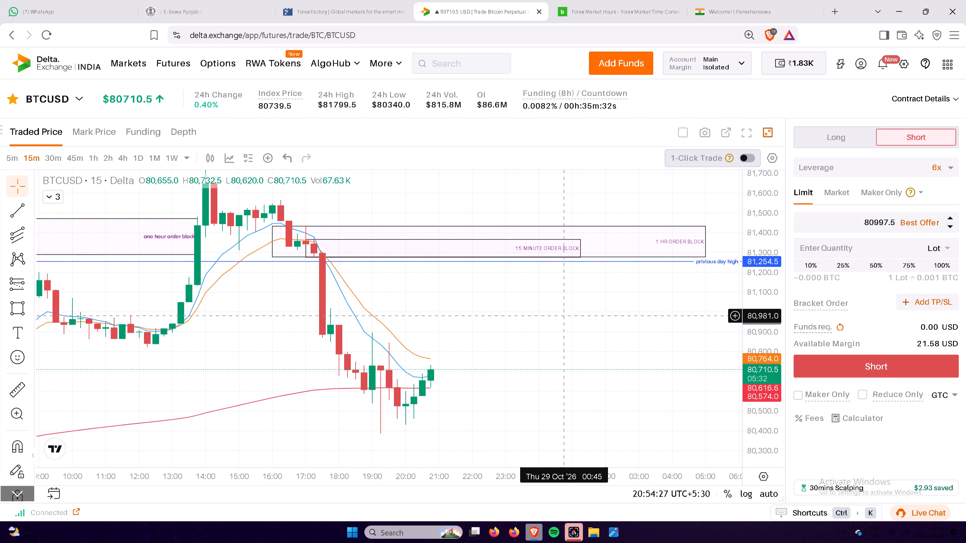
{"action": "left_click_drag", "start_coordinate": [568, 315], "coordinate": [562, 311]}
{"action": "left_click", "coordinate": [562, 311]}
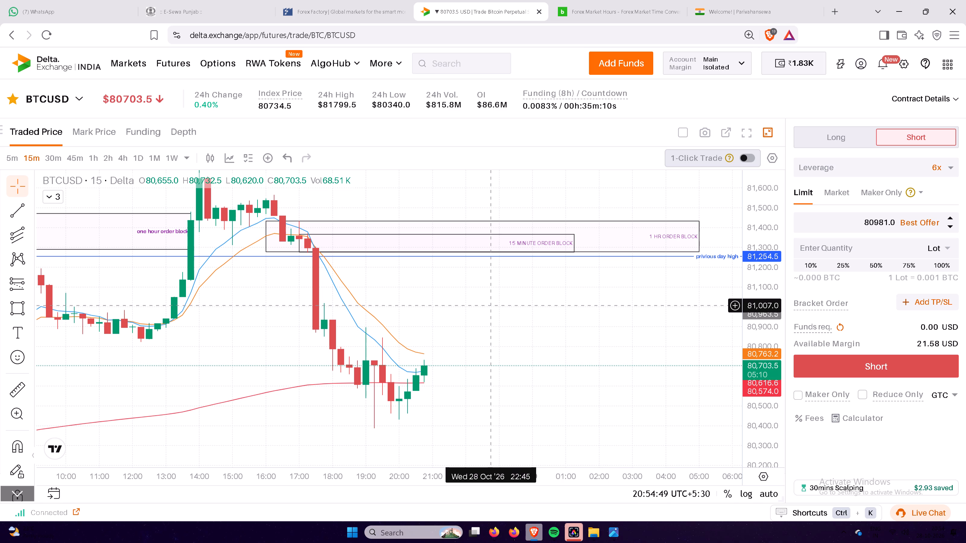
{"action": "left_click_drag", "start_coordinate": [779, 308], "coordinate": [761, 320]}
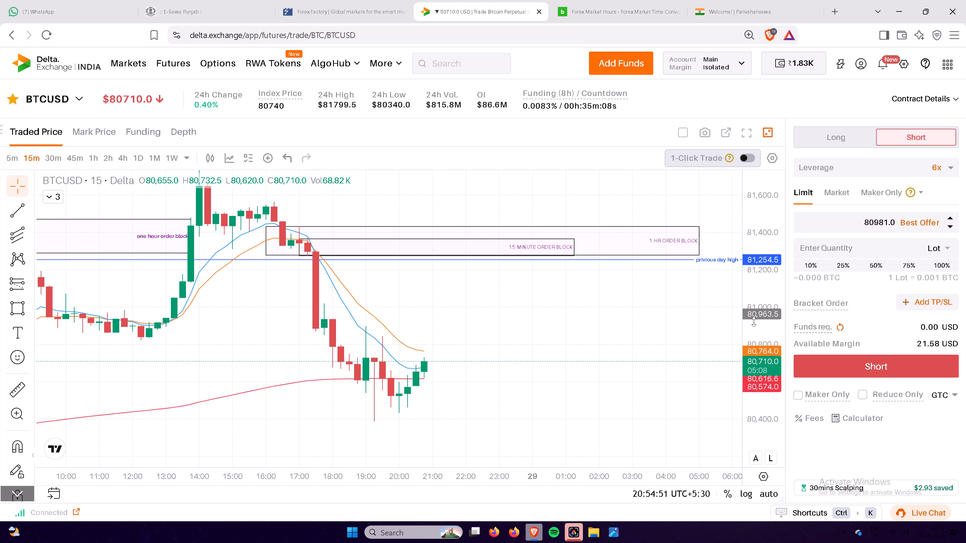
{"action": "left_click_drag", "start_coordinate": [635, 323], "coordinate": [629, 340]}
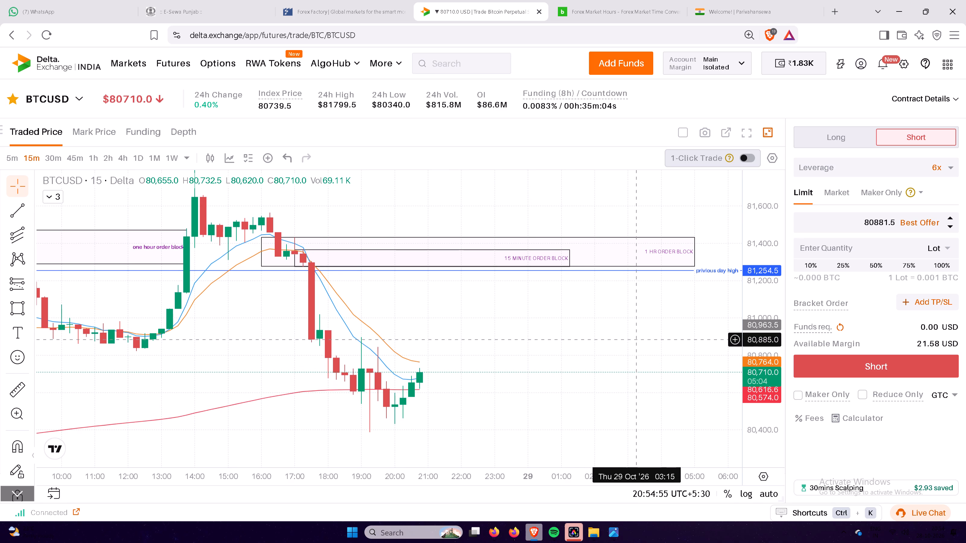
{"action": "scroll", "coordinate": [634, 340], "scroll_direction": "down", "scroll_amount": 4}
{"action": "scroll", "coordinate": [634, 340], "scroll_direction": "up", "scroll_amount": 3}
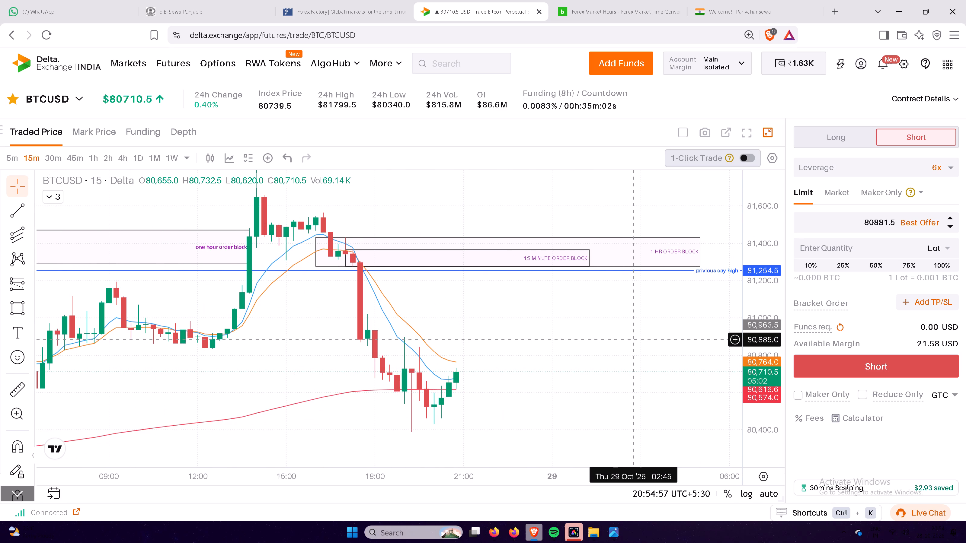
{"action": "scroll", "coordinate": [634, 340], "scroll_direction": "up", "scroll_amount": 1}
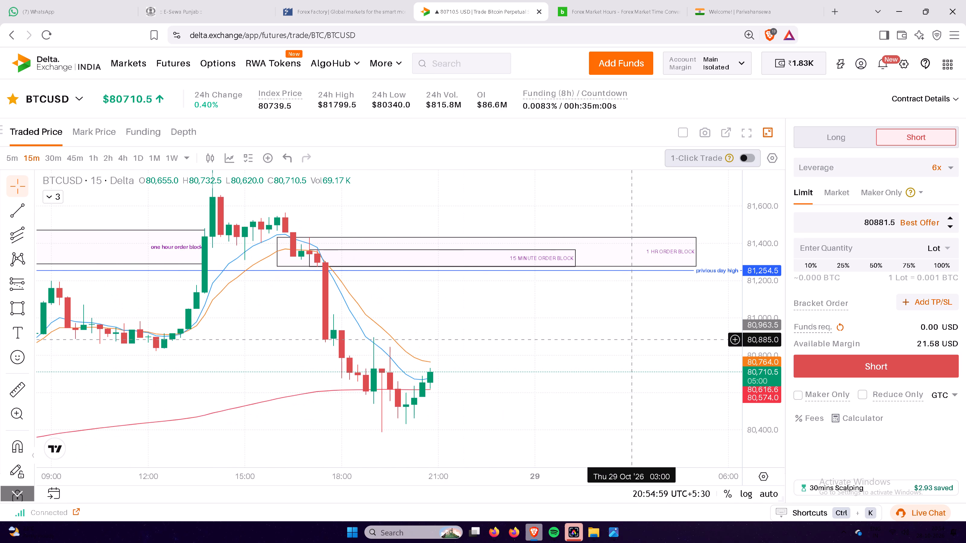
{"action": "scroll", "coordinate": [634, 340], "scroll_direction": "down", "scroll_amount": 1}
{"action": "scroll", "coordinate": [634, 340], "scroll_direction": "up", "scroll_amount": 2}
{"action": "left_click_drag", "start_coordinate": [579, 337], "coordinate": [673, 335]}
{"action": "scroll", "coordinate": [666, 338], "scroll_direction": "down", "scroll_amount": 3}
{"action": "scroll", "coordinate": [666, 338], "scroll_direction": "up", "scroll_amount": 3}
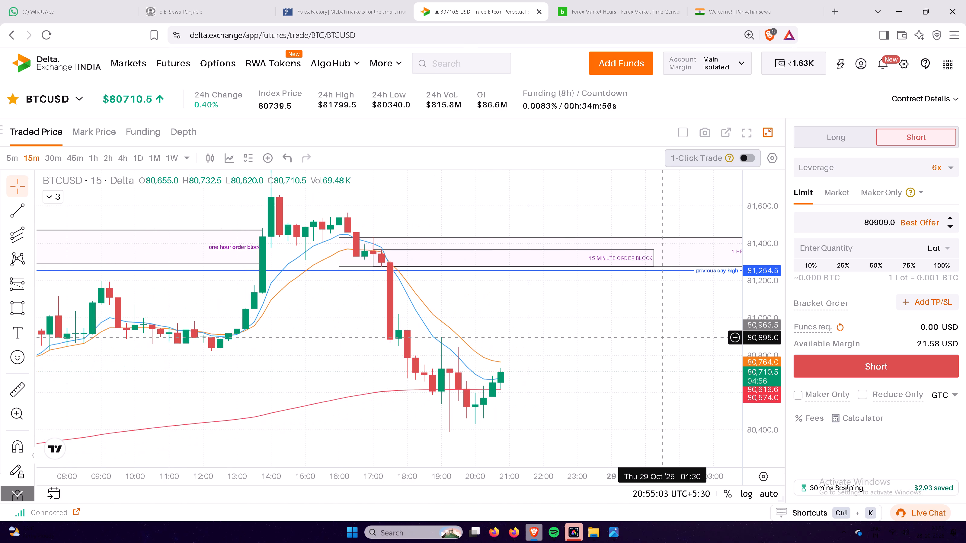
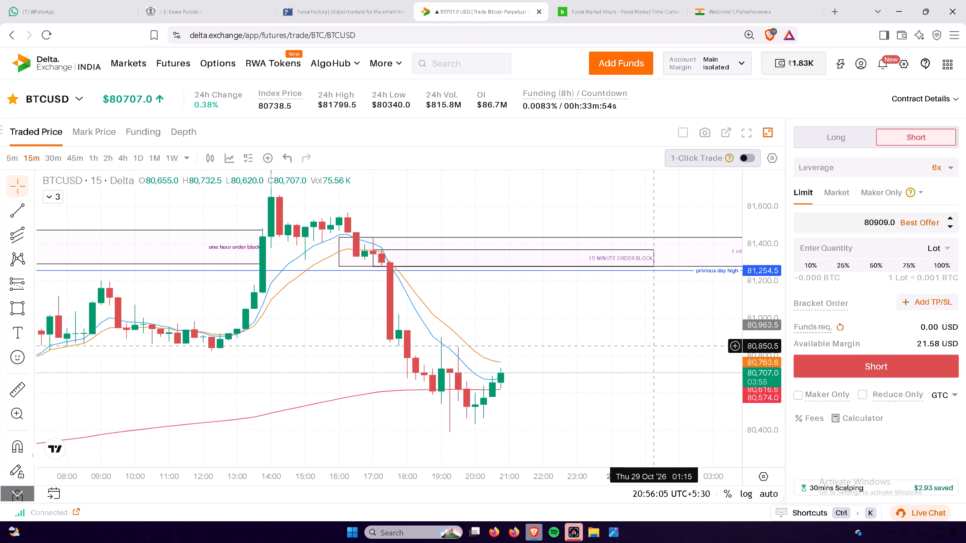
Place a short position projection at the base of the 15 MINUTE ORDER BLOCK, entry about 81,277.5, from 28 Oct 21:15 to 29 Oct 00:45.
{"action": "scroll", "coordinate": [654, 337], "scroll_direction": "down", "scroll_amount": 4}
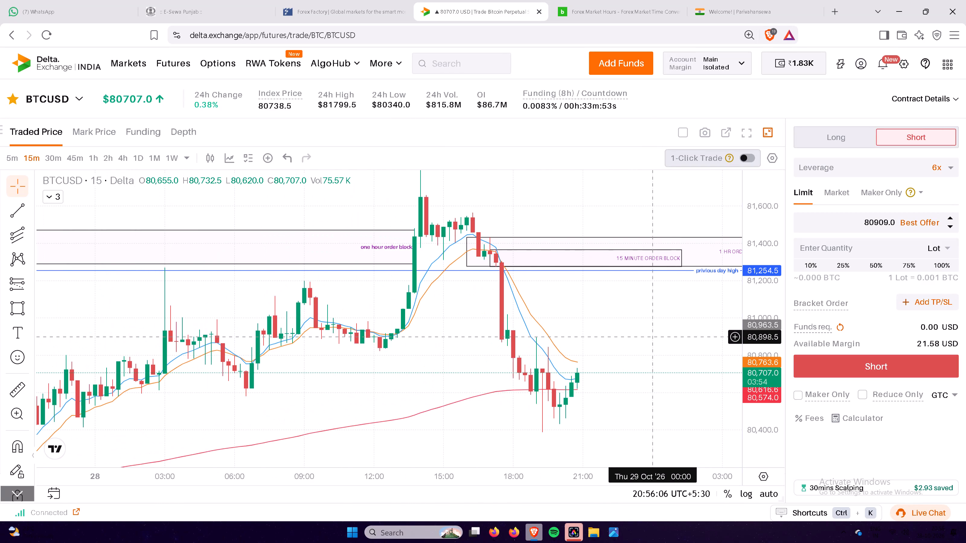
{"action": "scroll", "coordinate": [653, 339], "scroll_direction": "down", "scroll_amount": 2}
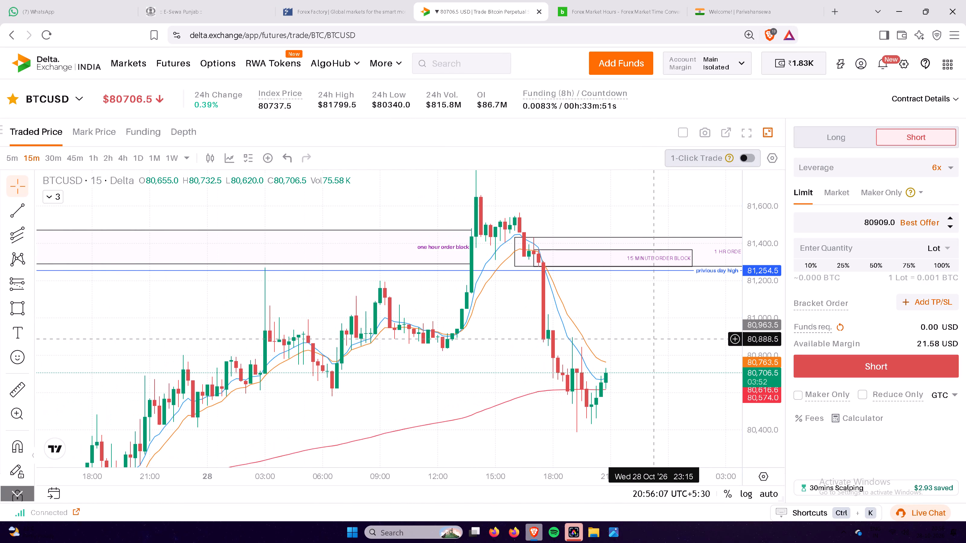
{"action": "scroll", "coordinate": [653, 339], "scroll_direction": "up", "scroll_amount": 5}
{"action": "left_click_drag", "start_coordinate": [657, 337], "coordinate": [552, 332]}
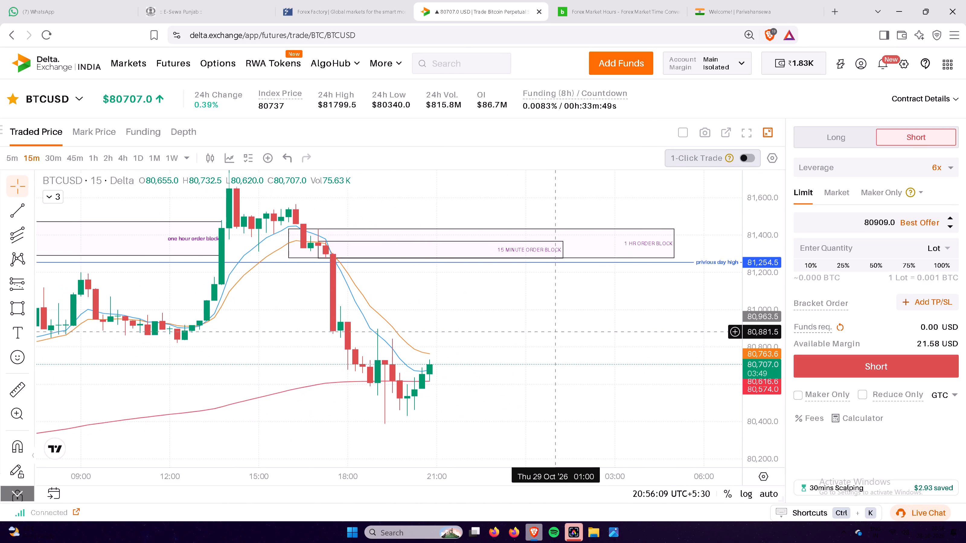
{"action": "left_click_drag", "start_coordinate": [552, 332], "coordinate": [551, 343]}
{"action": "left_click_drag", "start_coordinate": [759, 341], "coordinate": [756, 316]}
{"action": "left_click_drag", "start_coordinate": [650, 323], "coordinate": [650, 333]}
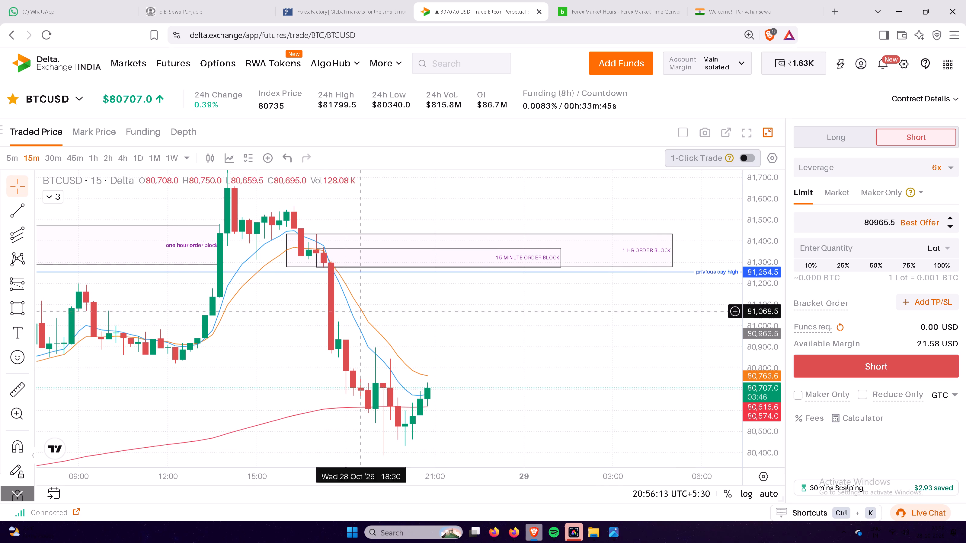
{"action": "left_click", "coordinate": [17, 280]}
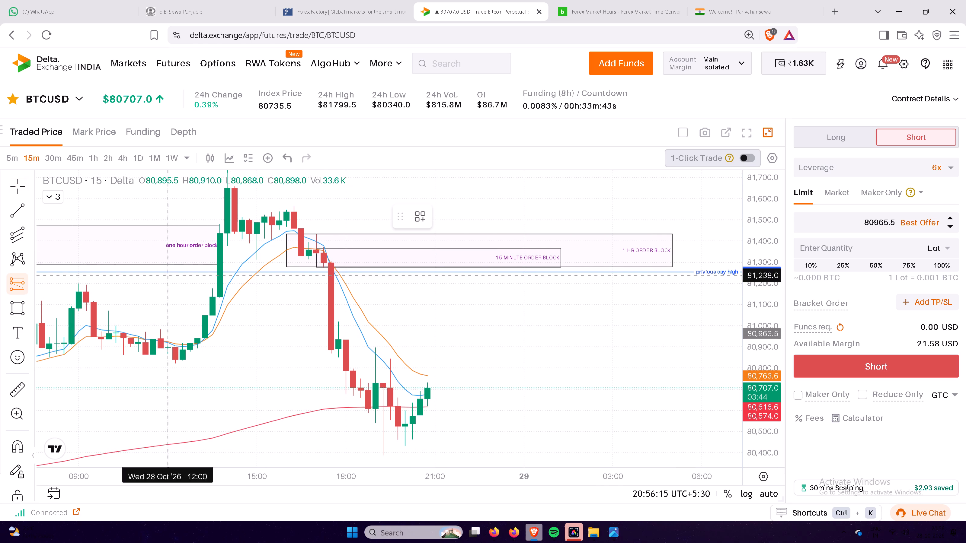
{"action": "left_click", "coordinate": [443, 267]}
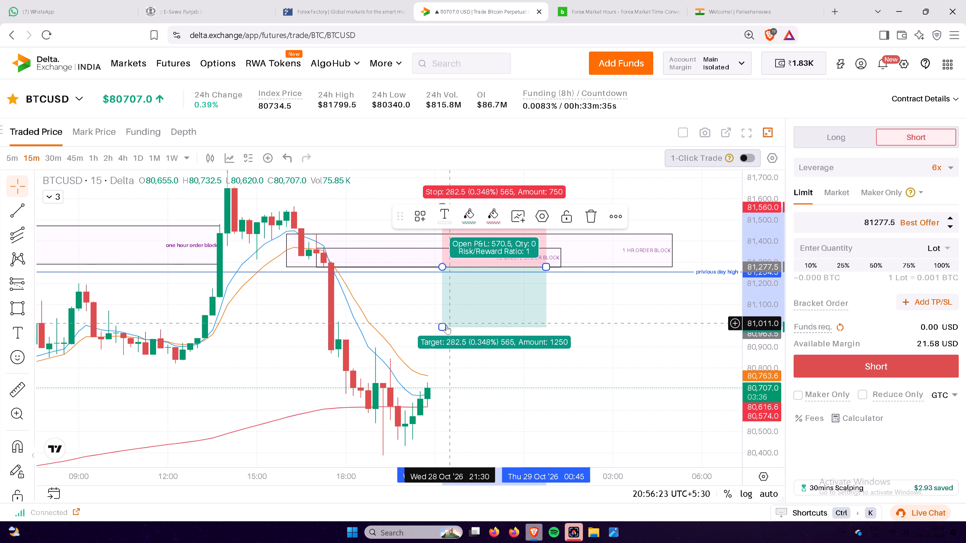
Adjust the BTCUSD short position's target to about 80,595.5 and its stop to about 81,468.5, just above the 1 HR ORDER BLOCK.
{"action": "left_click_drag", "start_coordinate": [445, 325], "coordinate": [427, 407]}
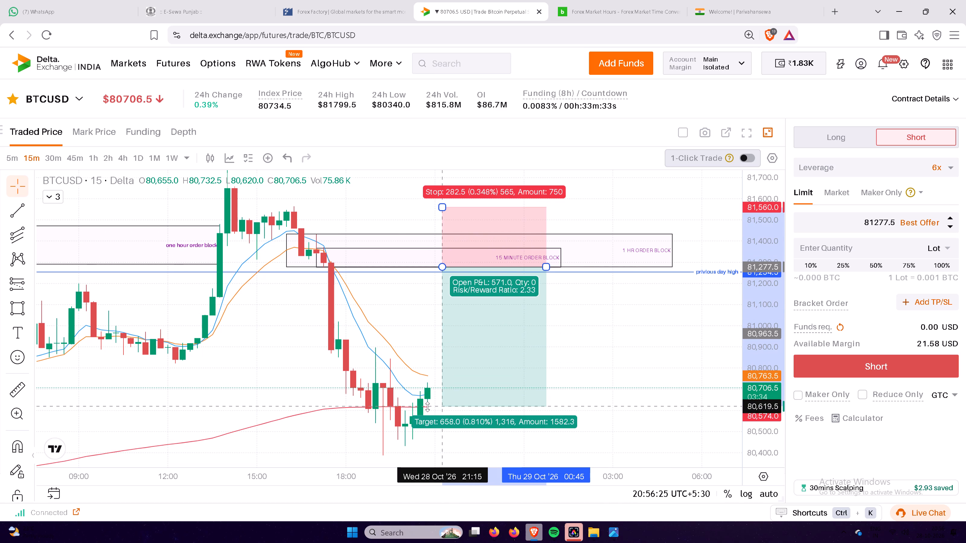
{"action": "left_click_drag", "start_coordinate": [427, 407], "coordinate": [428, 412]}
{"action": "left_click_drag", "start_coordinate": [637, 337], "coordinate": [618, 360]}
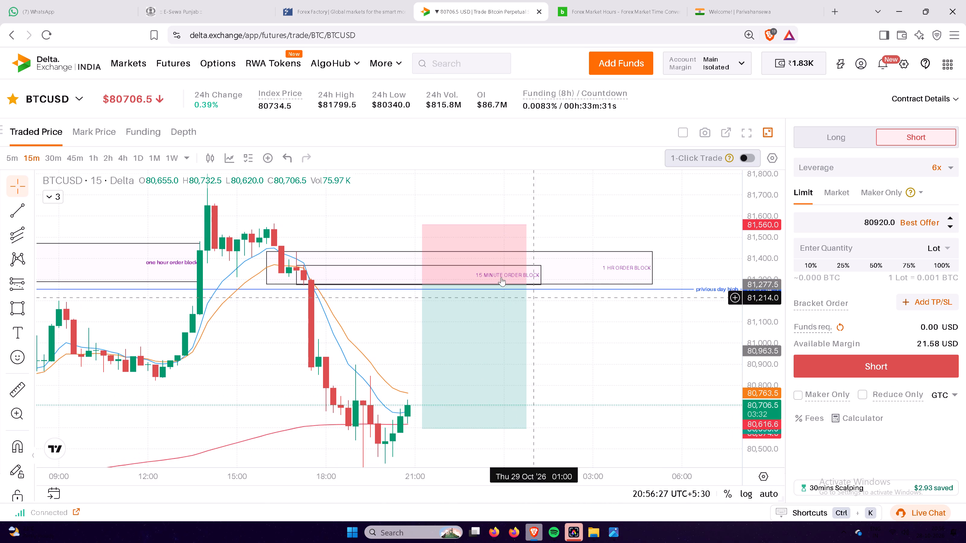
{"action": "left_click_drag", "start_coordinate": [426, 226], "coordinate": [427, 239]}
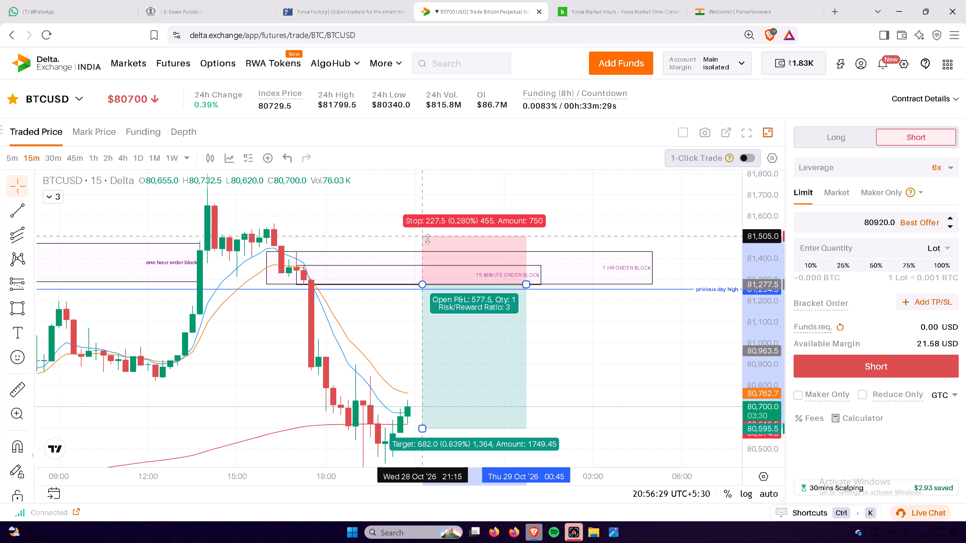
{"action": "left_click_drag", "start_coordinate": [427, 239], "coordinate": [427, 246]}
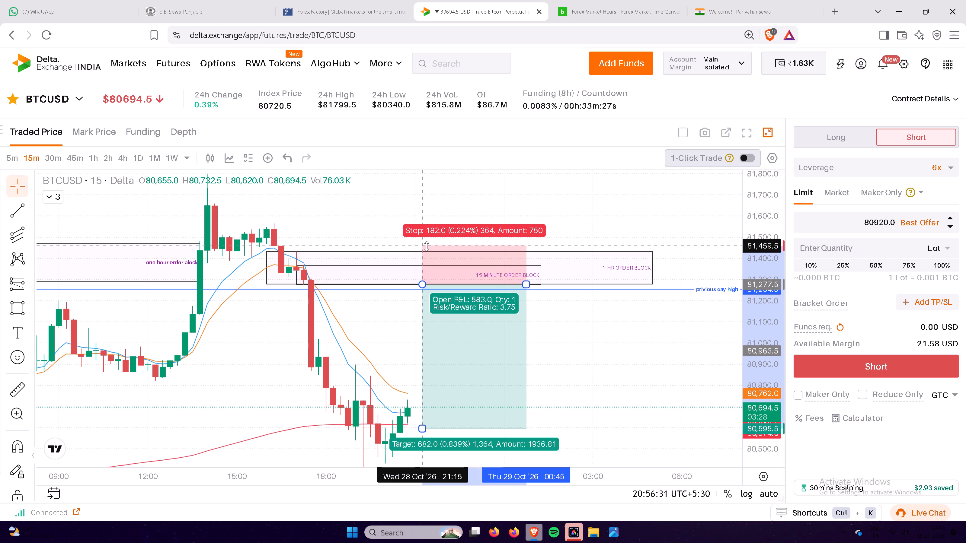
{"action": "left_click_drag", "start_coordinate": [427, 246], "coordinate": [426, 244]}
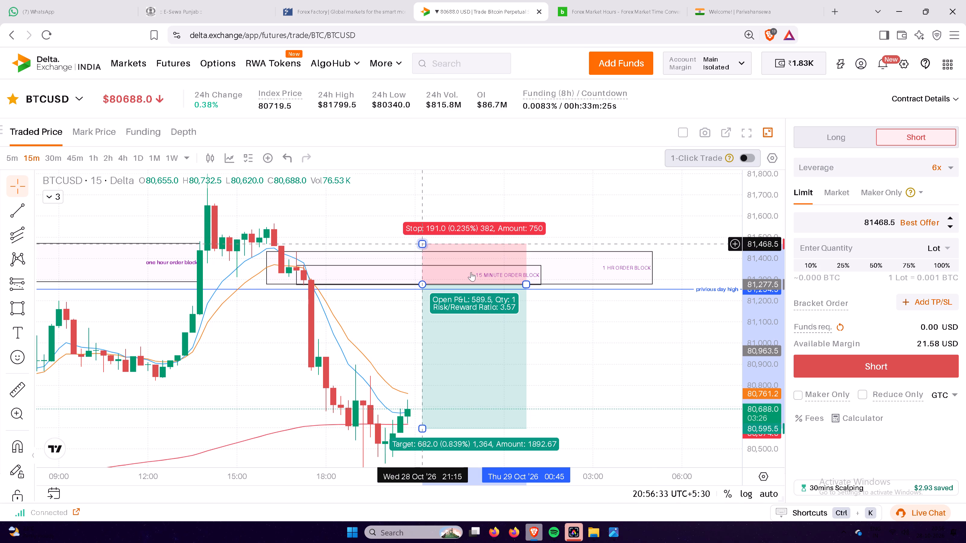
{"action": "double_click", "coordinate": [631, 359]}
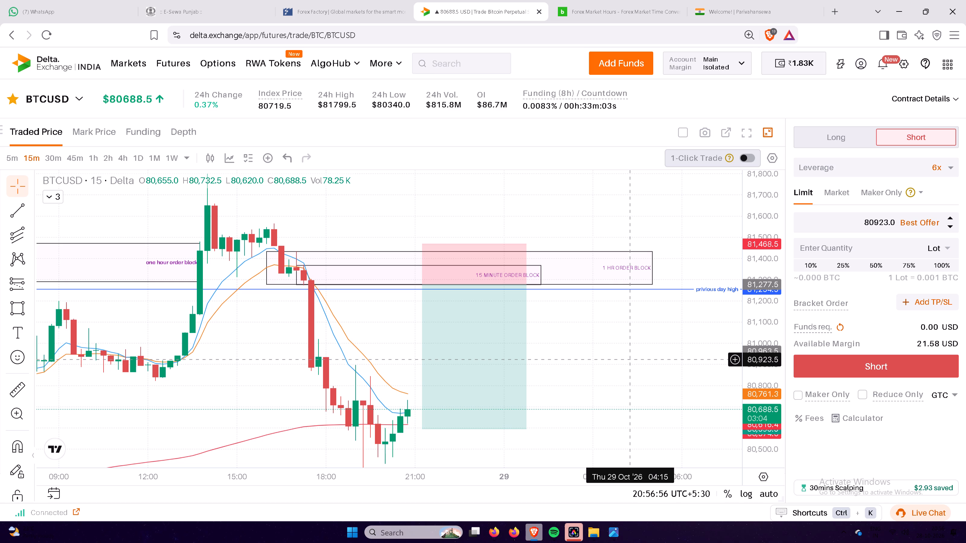
Review the short setup against the wider 15m BTCUSD price history and the marked levels.
{"action": "scroll", "coordinate": [632, 373], "scroll_direction": "down", "scroll_amount": 4}
{"action": "scroll", "coordinate": [654, 352], "scroll_direction": "down", "scroll_amount": 6}
{"action": "left_click_drag", "start_coordinate": [755, 225], "coordinate": [772, 356]}
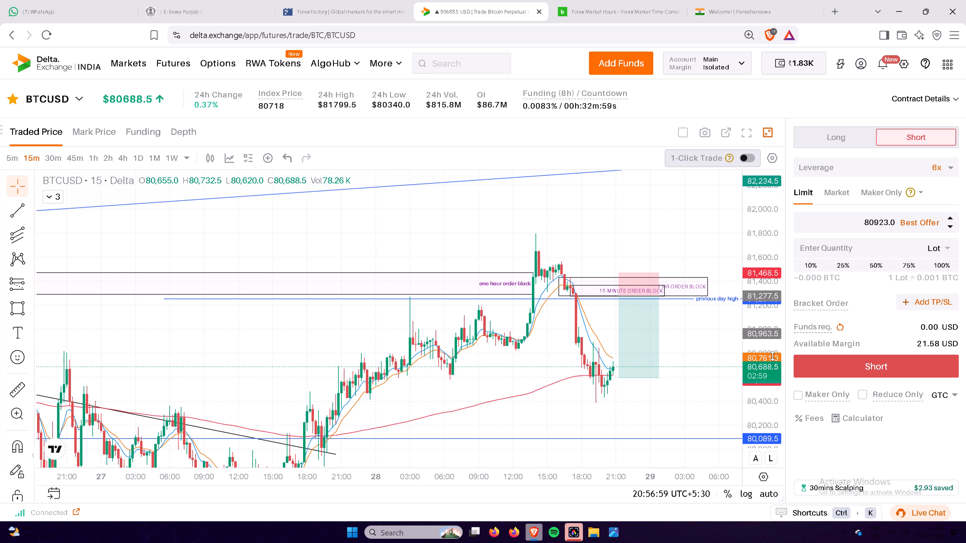
{"action": "left_click_drag", "start_coordinate": [772, 356], "coordinate": [773, 356]}
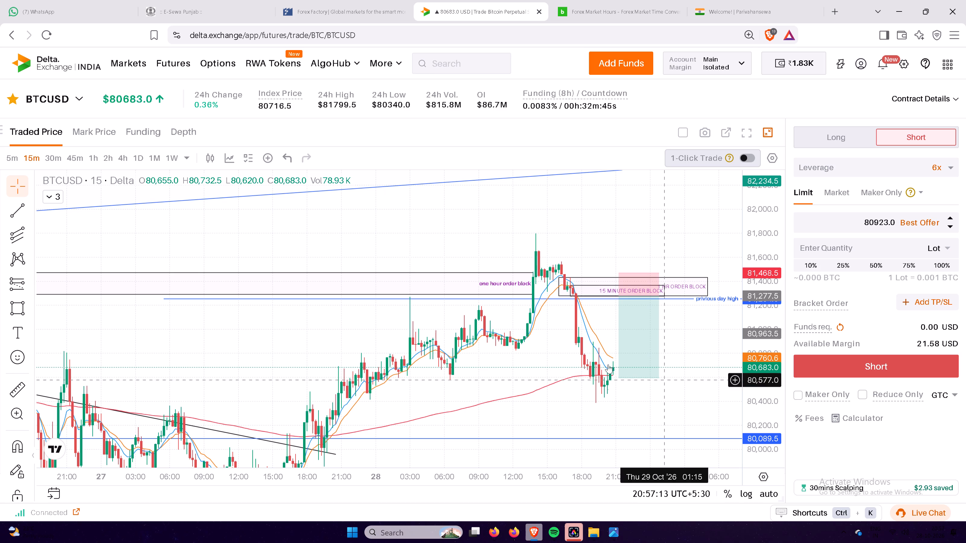
Search the futures contracts for Si and switch the chart to the iShares Silver perpetual, SLVONUSD.
{"action": "left_click", "coordinate": [63, 96]}
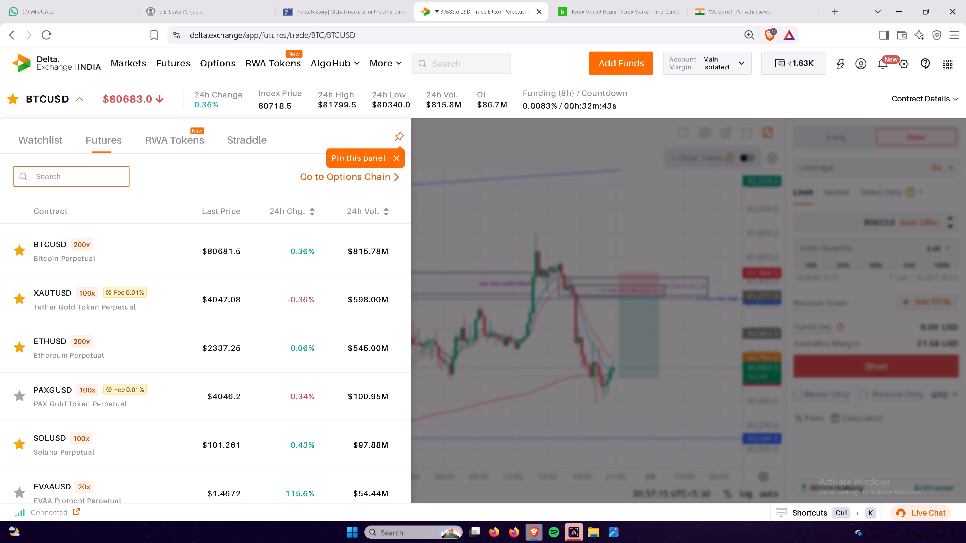
{"action": "left_click", "coordinate": [75, 172]}
{"action": "key", "text": "s"}
{"action": "key", "text": "e"}
{"action": "key", "text": "l"}
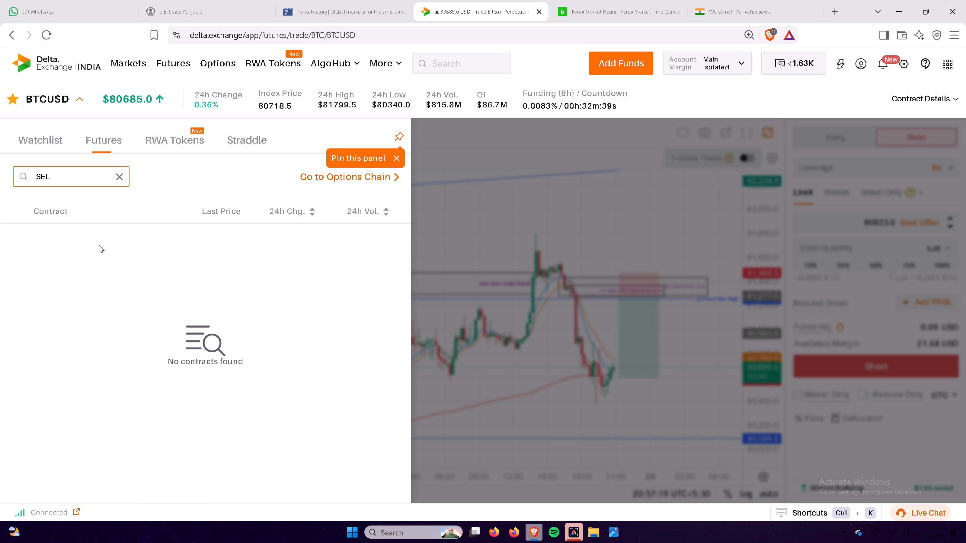
{"action": "key", "text": "BackSpace"}
{"action": "key", "text": "BackSpace"}
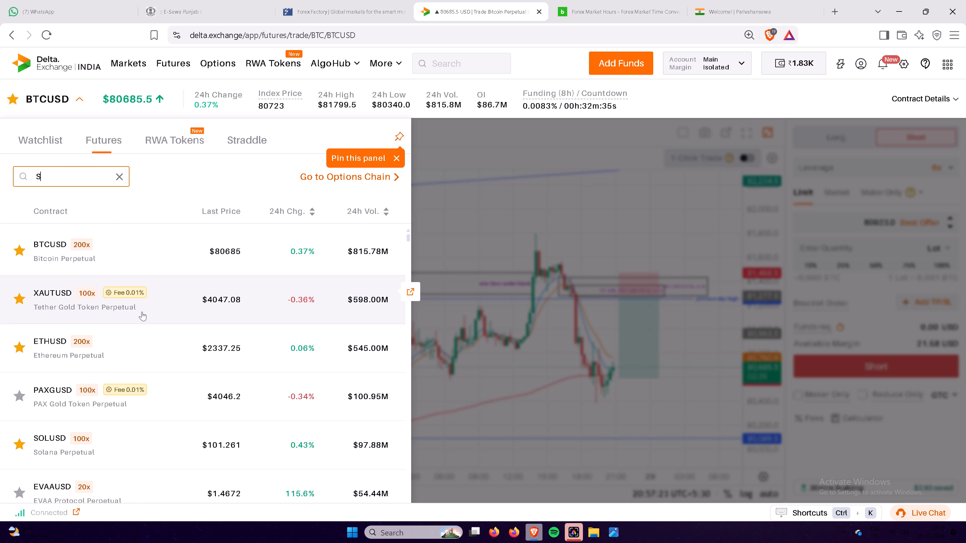
{"action": "key", "text": "i"}
{"action": "left_click", "coordinate": [155, 254]}
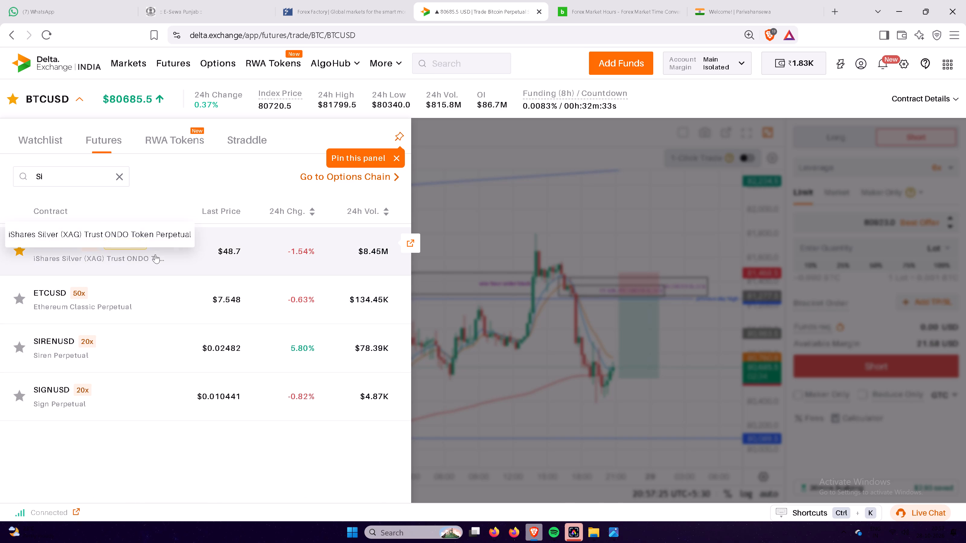
Show the 15m SLVONUSD chart full screen and examine price around the order blocks, short position and previous day candle levels.
{"action": "left_click_drag", "start_coordinate": [756, 291], "coordinate": [756, 251]}
{"action": "left_click_drag", "start_coordinate": [696, 243], "coordinate": [636, 289]}
{"action": "scroll", "coordinate": [630, 286], "scroll_direction": "up", "scroll_amount": 6}
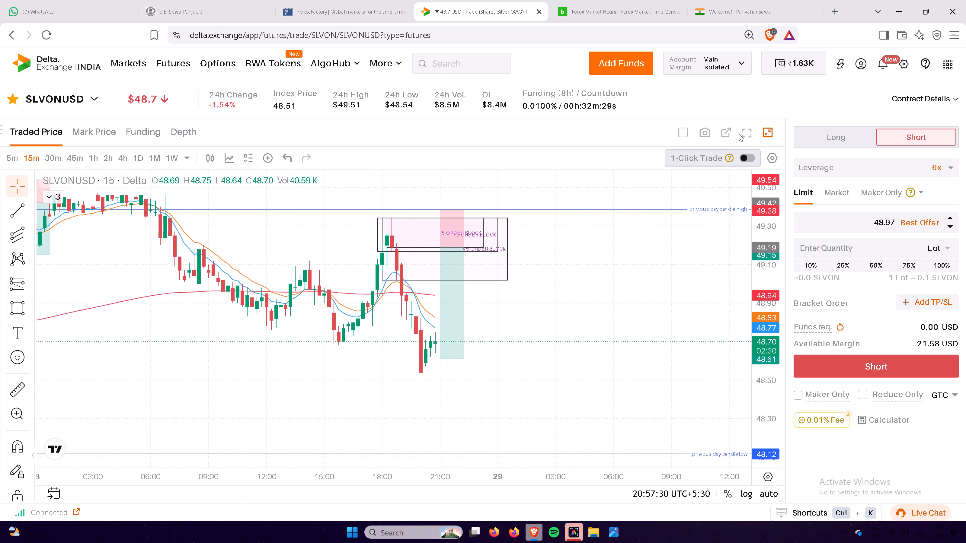
{"action": "left_click", "coordinate": [747, 135]}
{"action": "left_click_drag", "start_coordinate": [953, 182], "coordinate": [952, 269]}
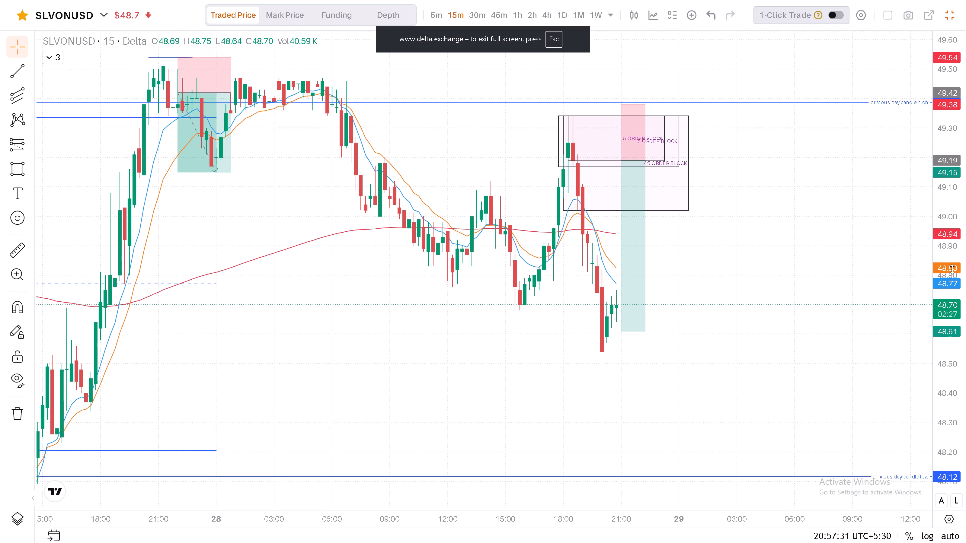
{"action": "left_click_drag", "start_coordinate": [952, 269], "coordinate": [947, 293]}
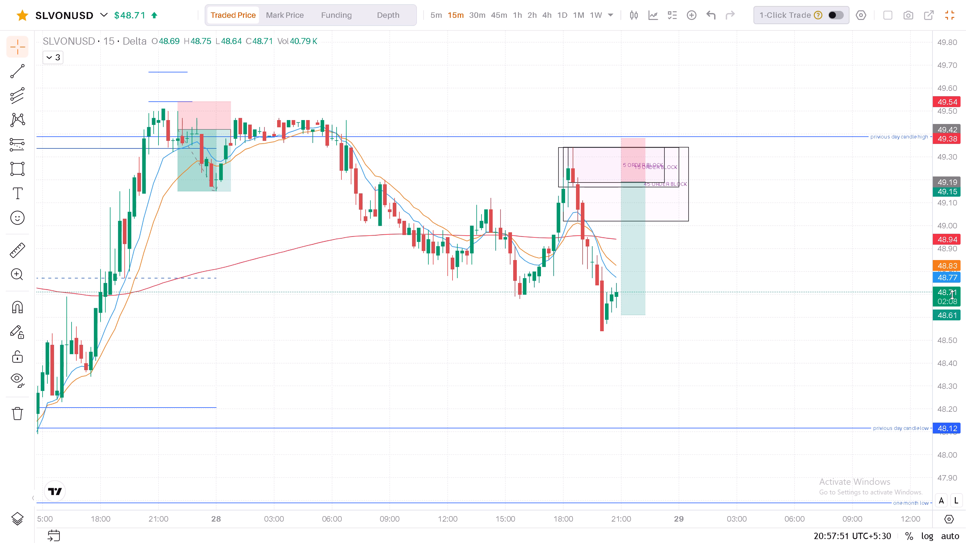
{"action": "scroll", "coordinate": [779, 328], "scroll_direction": "down", "scroll_amount": 3}
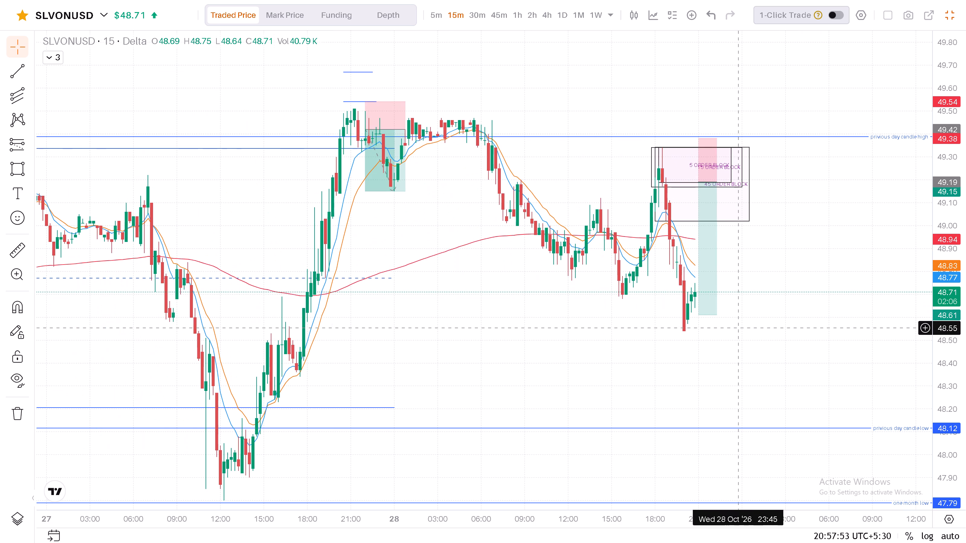
{"action": "scroll", "coordinate": [568, 312], "scroll_direction": "up", "scroll_amount": 4}
{"action": "scroll", "coordinate": [704, 349], "scroll_direction": "up", "scroll_amount": 2}
{"action": "left_click_drag", "start_coordinate": [685, 343], "coordinate": [822, 276]}
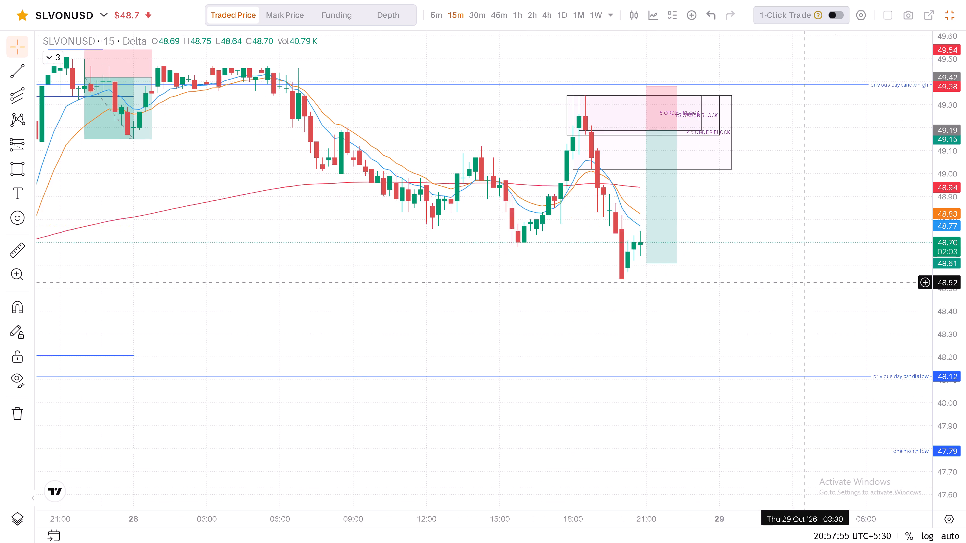
{"action": "left_click_drag", "start_coordinate": [822, 276], "coordinate": [824, 276]}
{"action": "triple_click", "coordinate": [824, 276]}
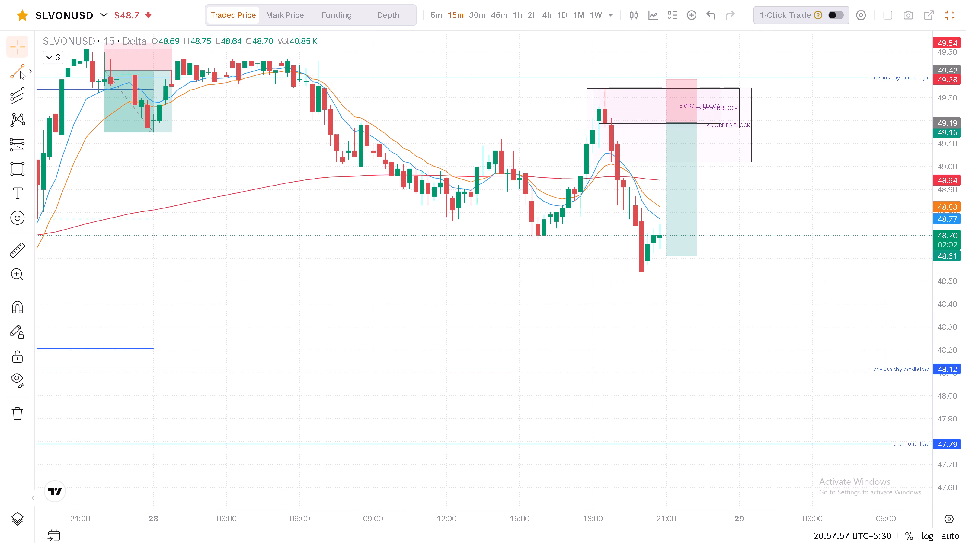
Draw a parallel channel on SLVONUSD anchored at the low of the 28 Oct 20:00 candle, about 48.53.
{"action": "left_click", "coordinate": [27, 66]}
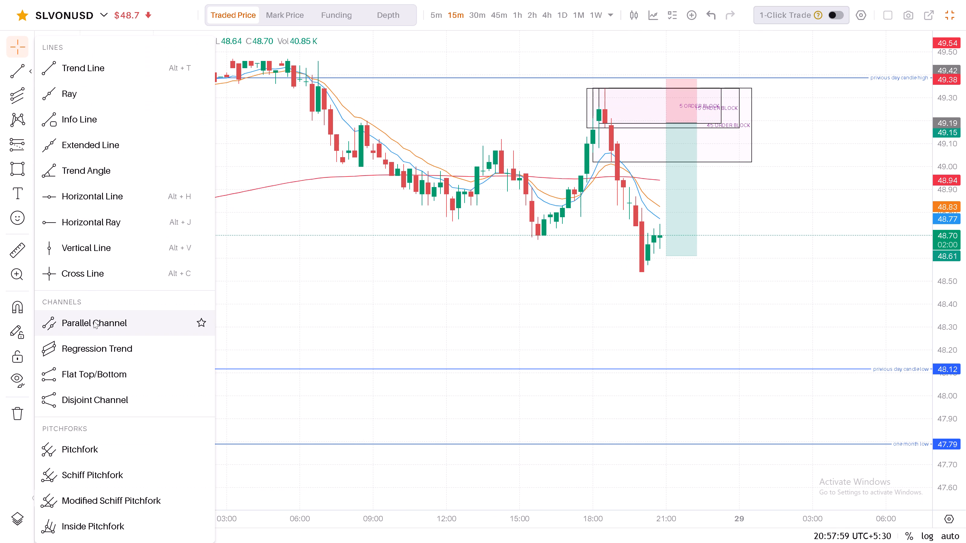
{"action": "left_click", "coordinate": [94, 321]}
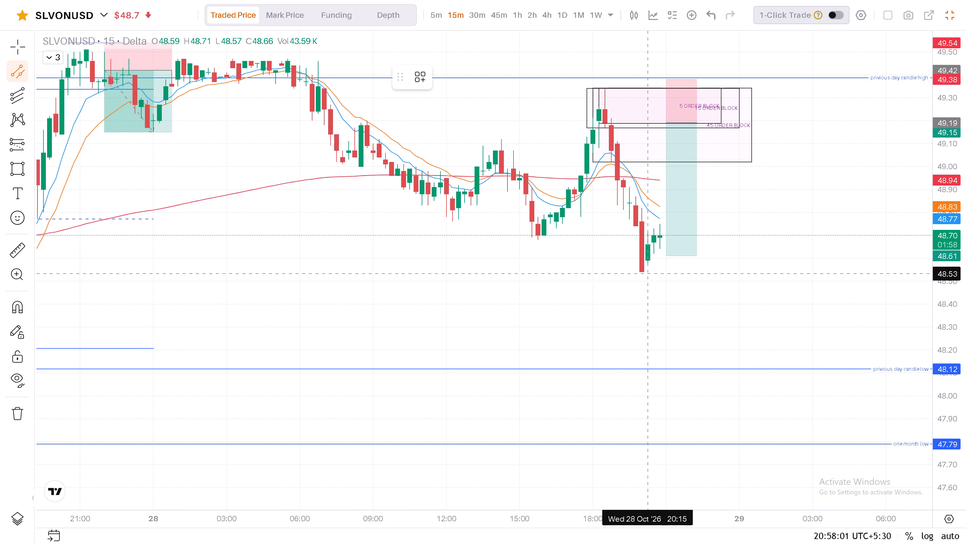
{"action": "double_click", "coordinate": [642, 274]}
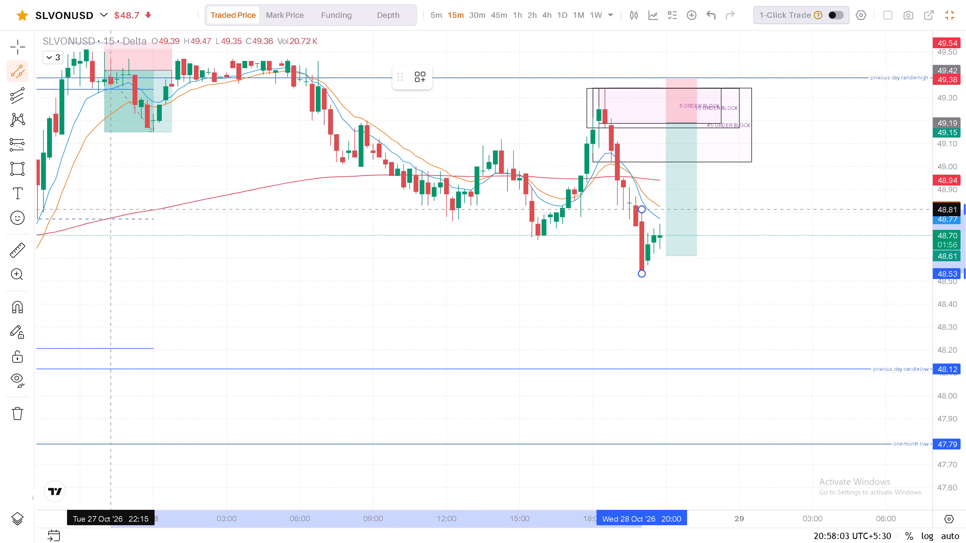
{"action": "left_click", "coordinate": [512, 253]}
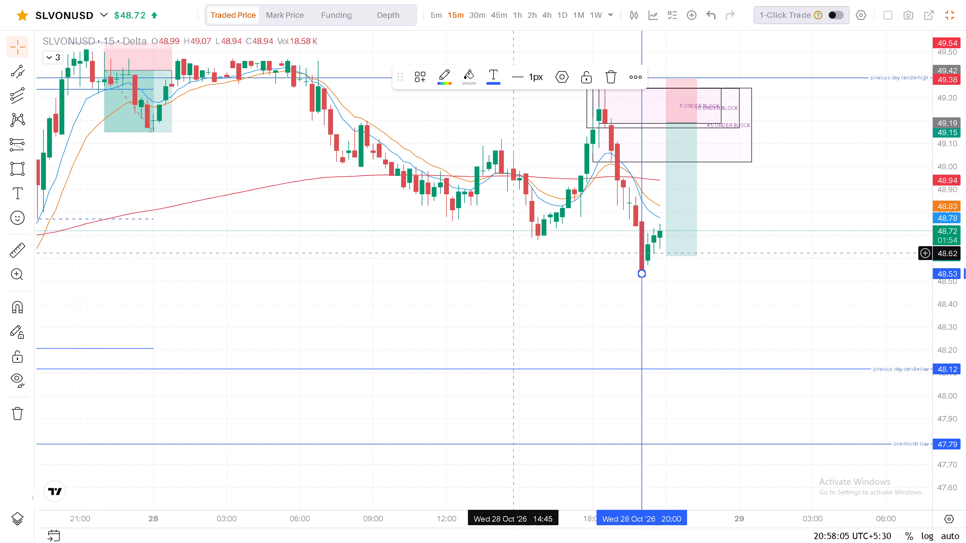
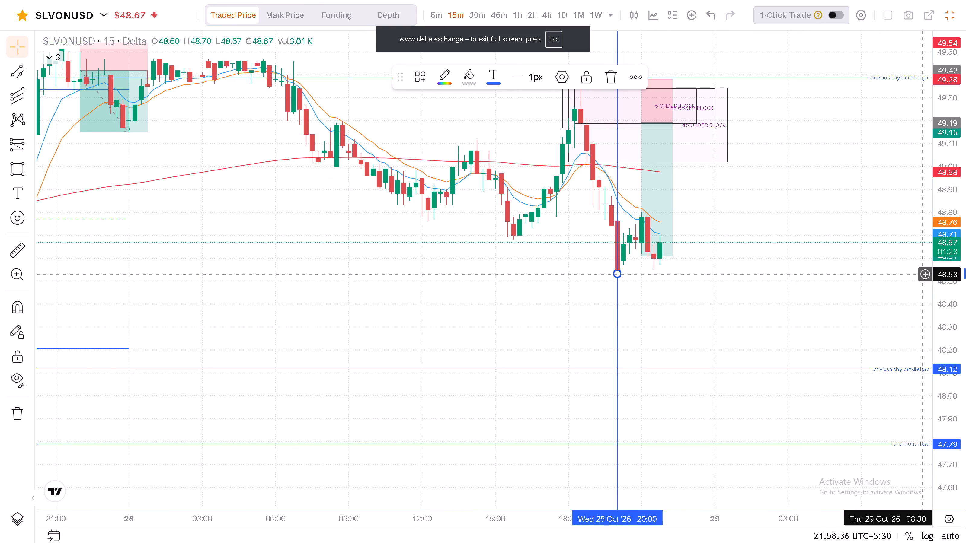
Delete the new channel anchored at the low of the 28 Oct 20:00 candle on SLVONUSD.
{"action": "left_click", "coordinate": [619, 325]}
{"action": "left_click", "coordinate": [610, 82]}
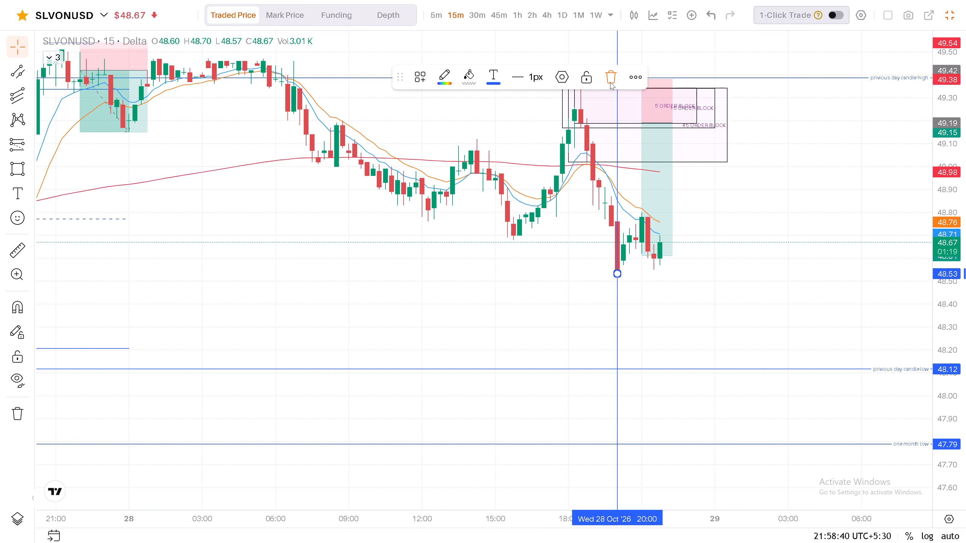
Examine the wider 15m SLVONUSD price history against the order blocks, previous day candle levels and one month low.
{"action": "left_click_drag", "start_coordinate": [959, 208], "coordinate": [962, 335]}
{"action": "left_click_drag", "start_coordinate": [878, 315], "coordinate": [729, 375]}
{"action": "triple_click", "coordinate": [729, 375]}
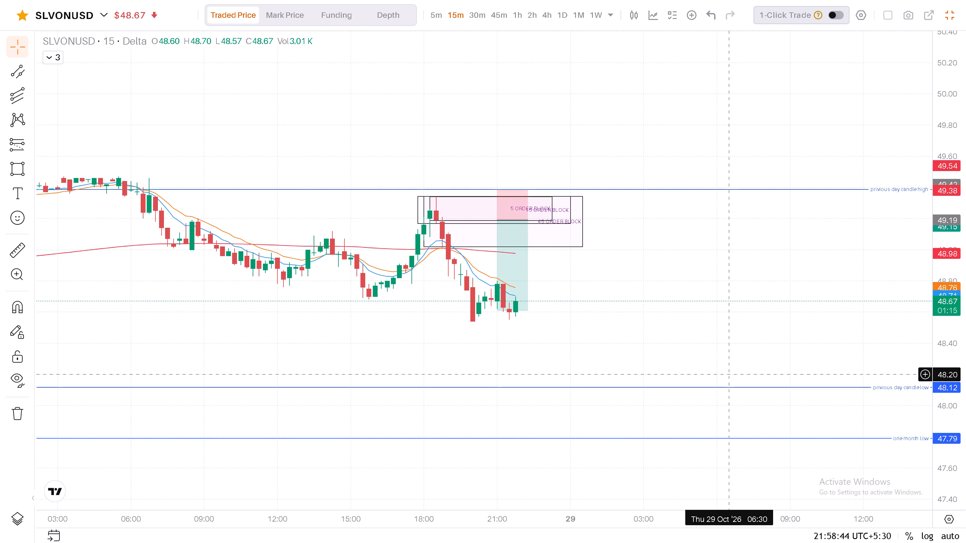
{"action": "scroll", "coordinate": [730, 374], "scroll_direction": "down", "scroll_amount": 5}
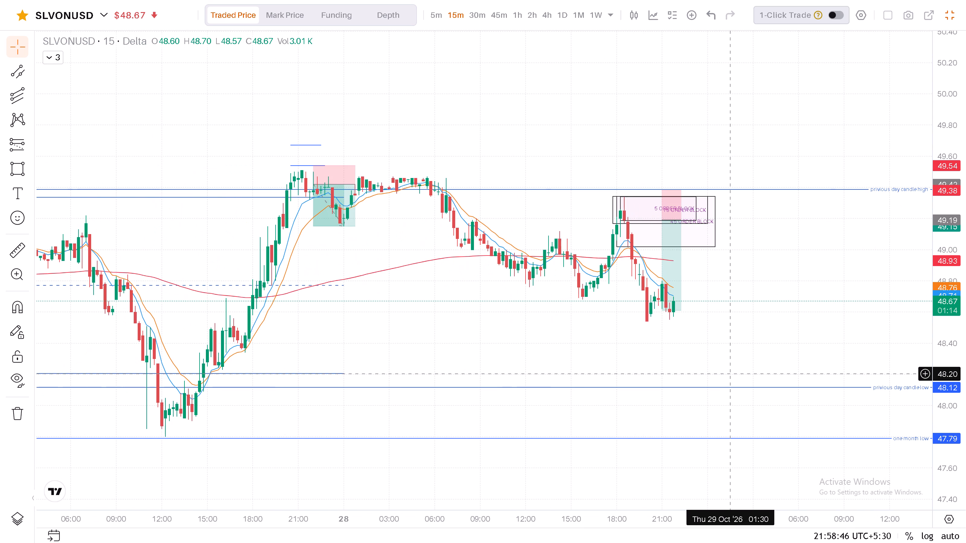
{"action": "scroll", "coordinate": [730, 374], "scroll_direction": "up", "scroll_amount": 5}
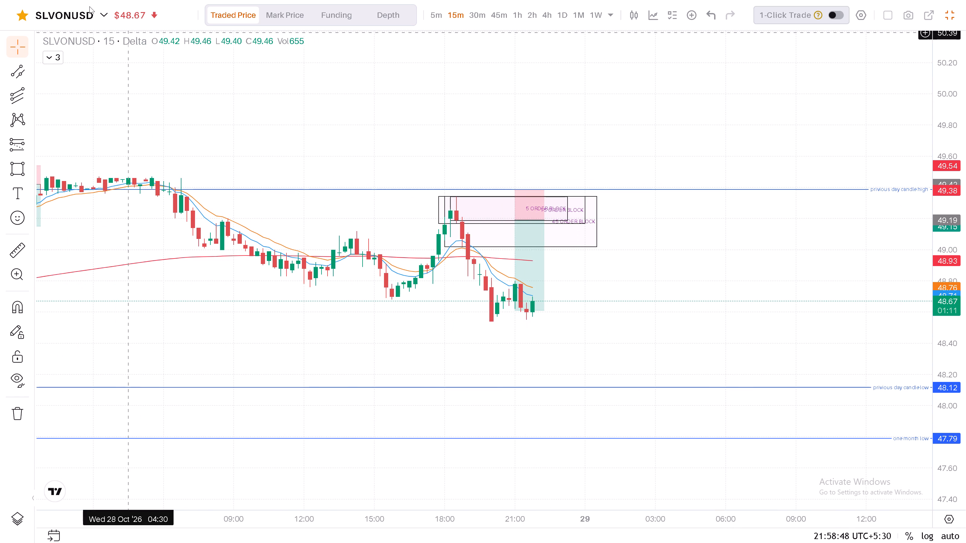
Switch the chart to BTCUSD and review its 15m price against the order blocks, short setup and previous day levels.
{"action": "left_click", "coordinate": [94, 9]}
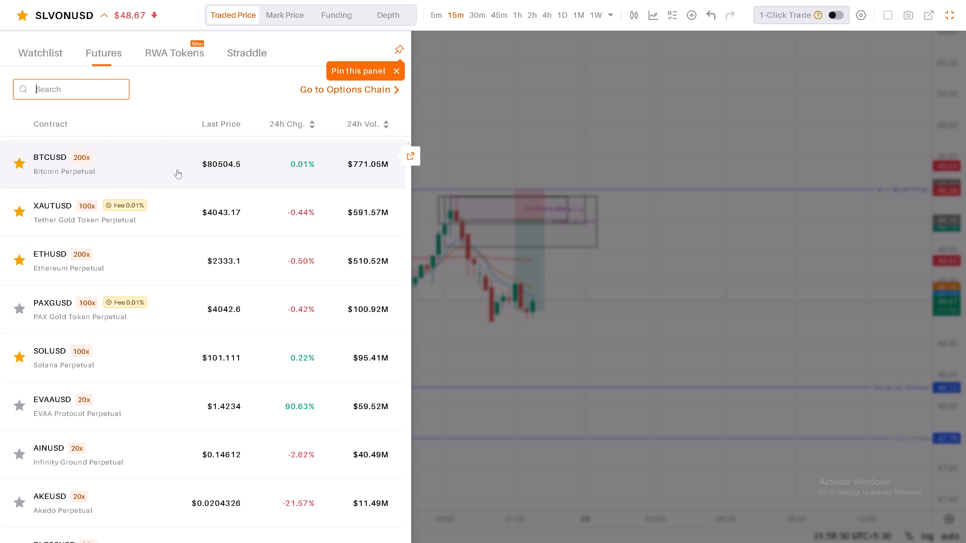
{"action": "left_click", "coordinate": [177, 171]}
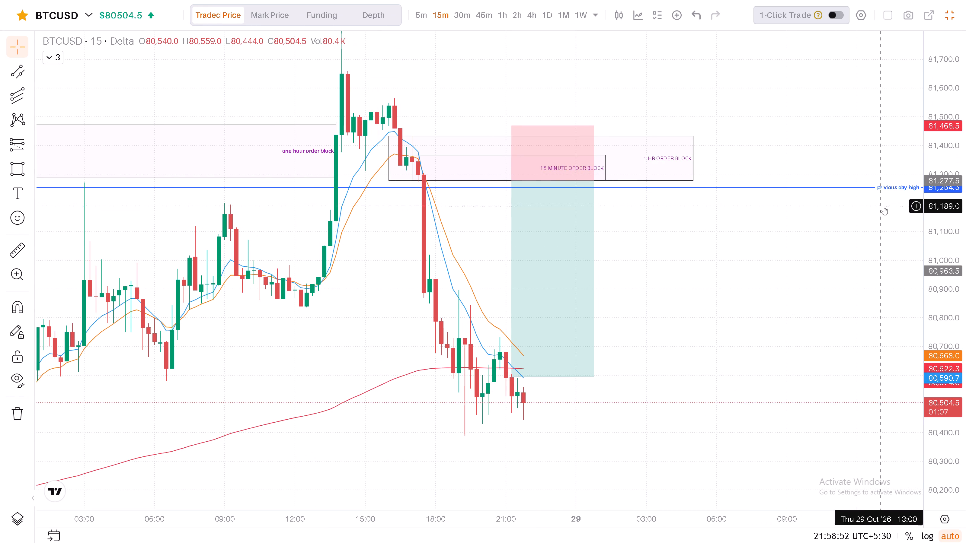
{"action": "left_click_drag", "start_coordinate": [931, 182], "coordinate": [948, 376]}
{"action": "scroll", "coordinate": [846, 348], "scroll_direction": "down", "scroll_amount": 4}
{"action": "left_click_drag", "start_coordinate": [838, 324], "coordinate": [828, 241]}
{"action": "left_click", "coordinate": [829, 239]}
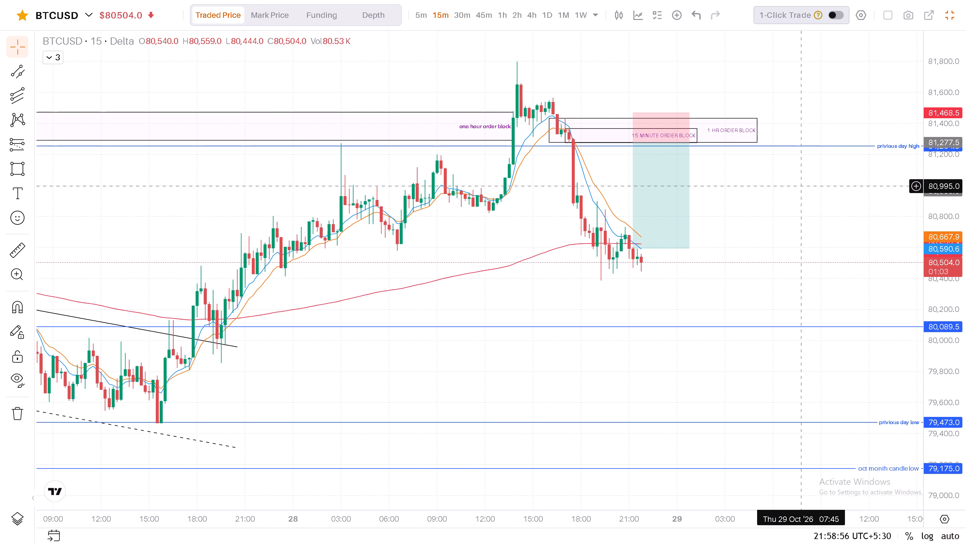
{"action": "left_click_drag", "start_coordinate": [778, 172], "coordinate": [711, 183]}
{"action": "left_click", "coordinate": [711, 183]}
{"action": "scroll", "coordinate": [711, 183], "scroll_direction": "down", "scroll_amount": 1}
{"action": "triple_click", "coordinate": [710, 183]}
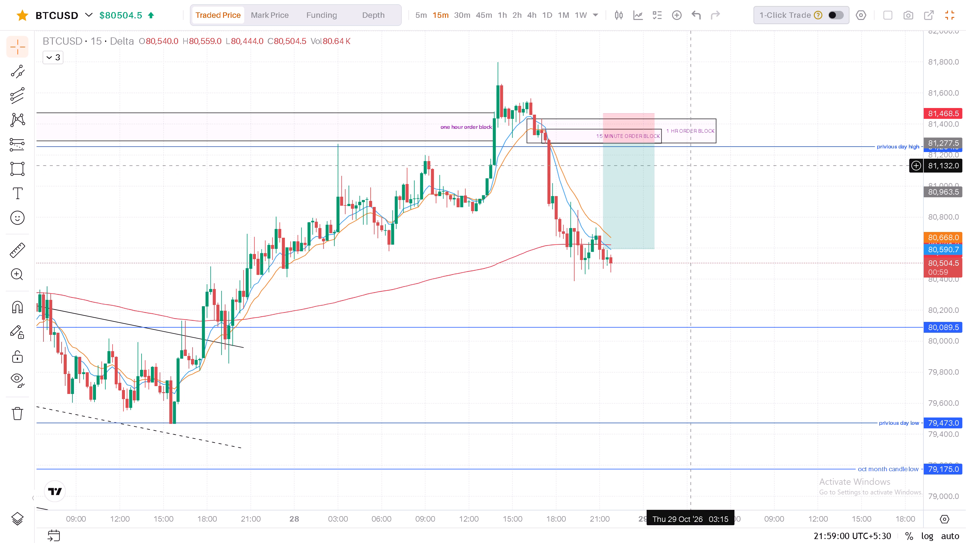
{"action": "left_click_drag", "start_coordinate": [713, 167], "coordinate": [645, 178]}
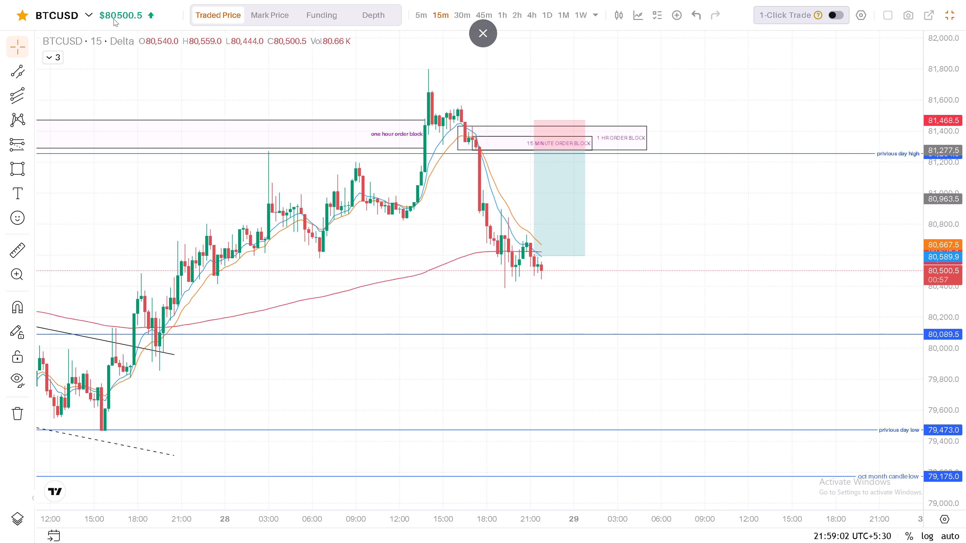
Switch the chart to the Uniswap perpetual, UNIUSD, from the watchlist.
{"action": "left_click", "coordinate": [88, 19]}
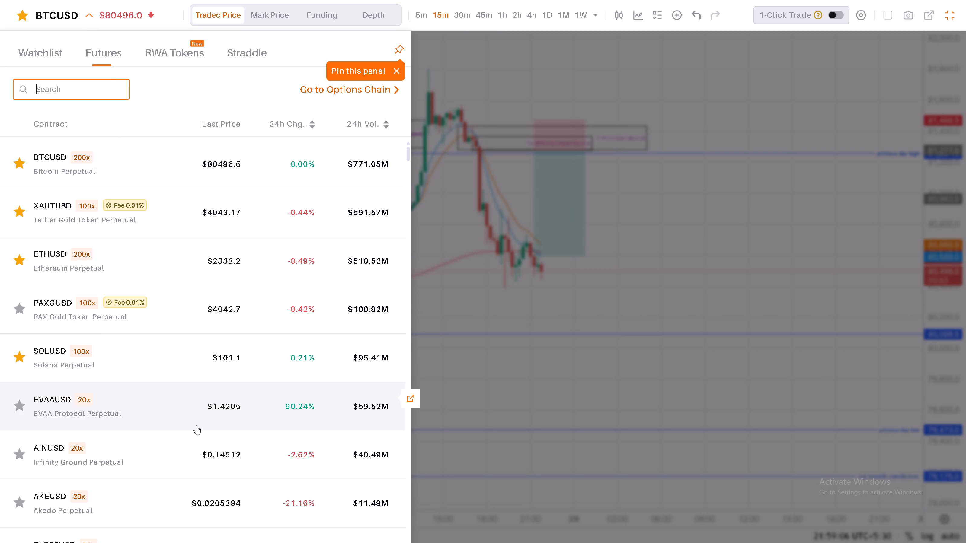
{"action": "left_click", "coordinate": [32, 54]}
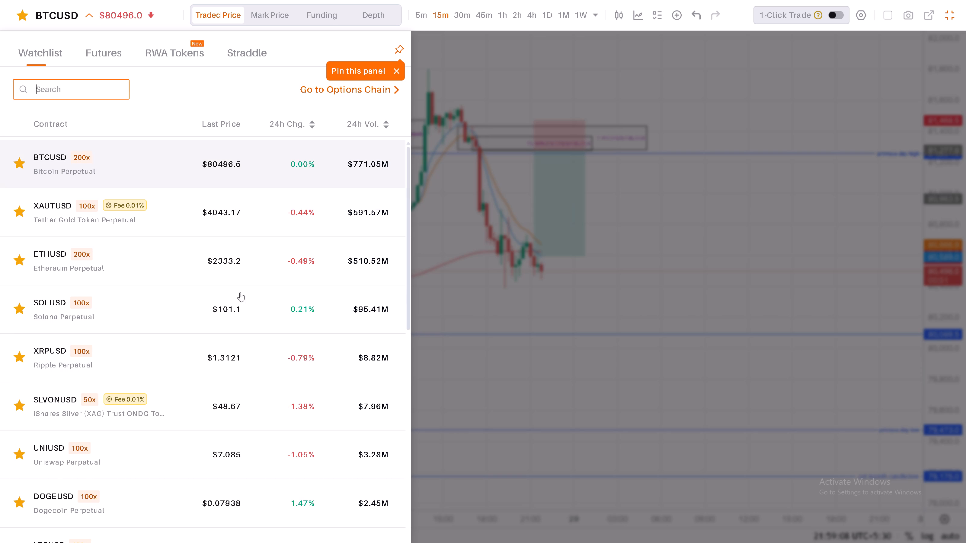
{"action": "left_click", "coordinate": [195, 450]}
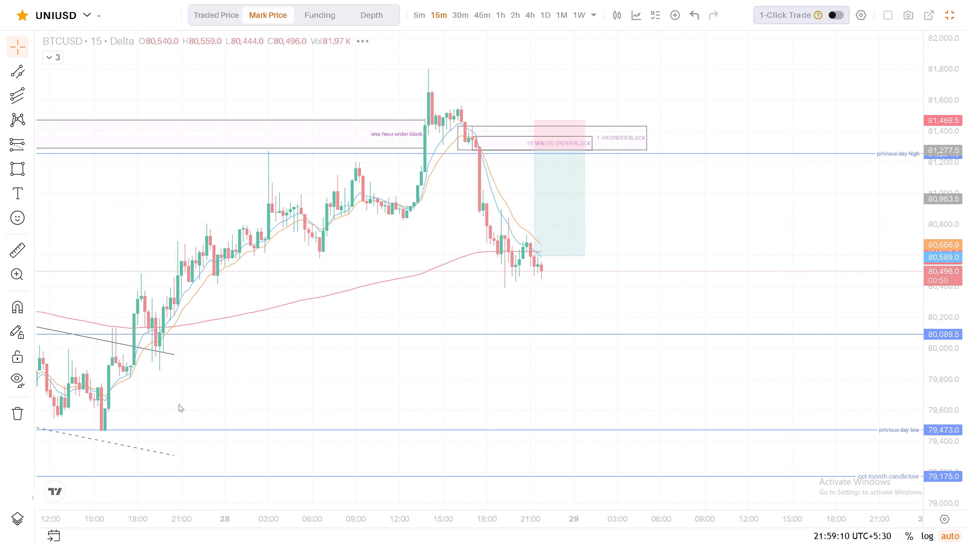
Examine the 15m UNIUSD chart around the rising channel, short position and previous day candle high and low.
{"action": "left_click_drag", "start_coordinate": [947, 162], "coordinate": [927, 404]}
{"action": "double_click", "coordinate": [927, 404]}
{"action": "left_click_drag", "start_coordinate": [935, 275], "coordinate": [941, 321]}
{"action": "left_click_drag", "start_coordinate": [941, 321], "coordinate": [942, 332]}
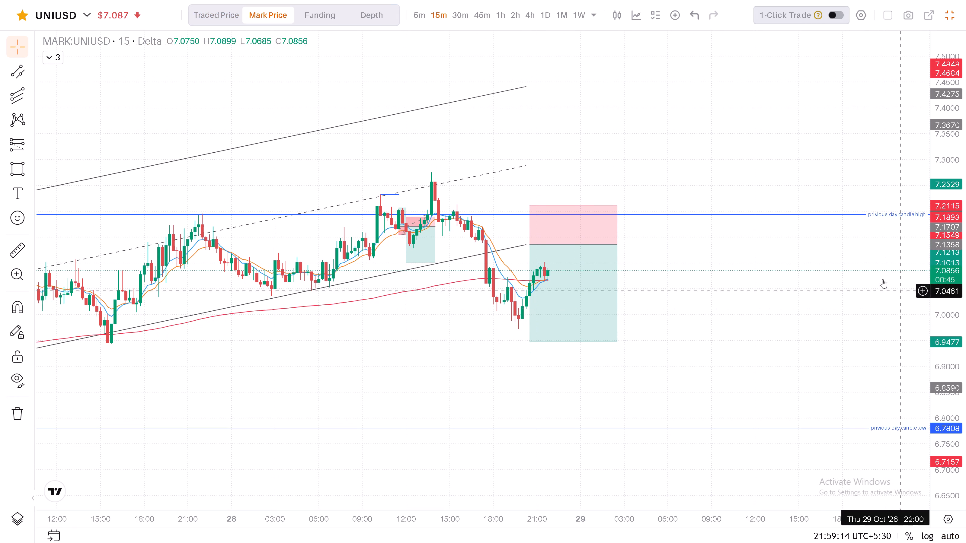
{"action": "left_click_drag", "start_coordinate": [869, 270], "coordinate": [849, 275]}
{"action": "left_click_drag", "start_coordinate": [842, 273], "coordinate": [833, 270]}
{"action": "left_click", "coordinate": [796, 240]}
{"action": "left_click_drag", "start_coordinate": [736, 234], "coordinate": [691, 234]}
{"action": "left_click", "coordinate": [691, 234]}
{"action": "scroll", "coordinate": [686, 237], "scroll_direction": "down", "scroll_amount": 3}
{"action": "scroll", "coordinate": [686, 239], "scroll_direction": "up", "scroll_amount": 4}
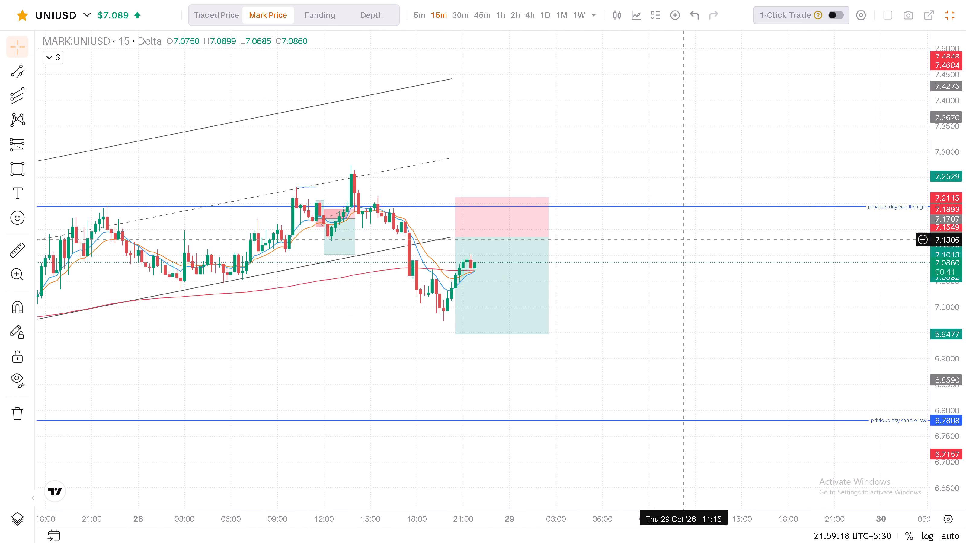
{"action": "left_click_drag", "start_coordinate": [685, 243], "coordinate": [729, 229]}
{"action": "double_click", "coordinate": [729, 229]}
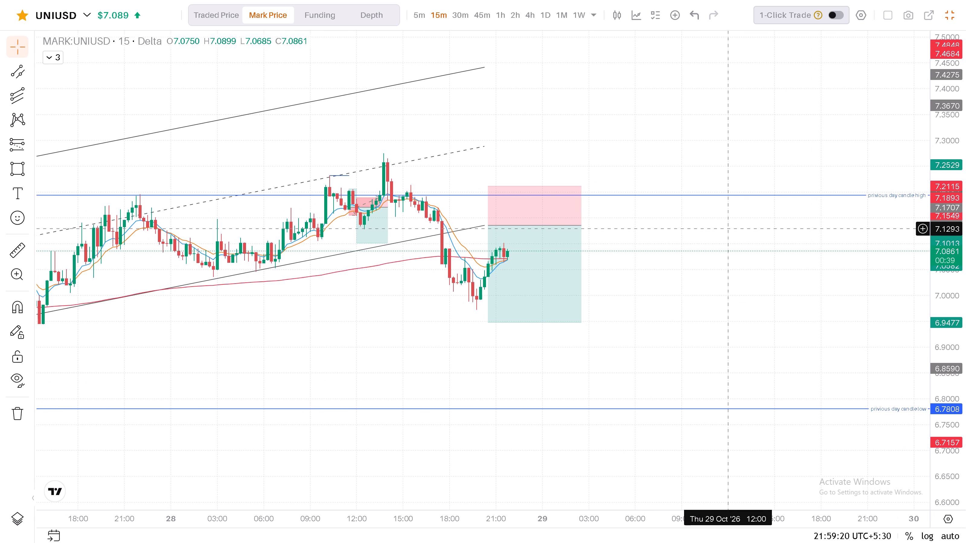
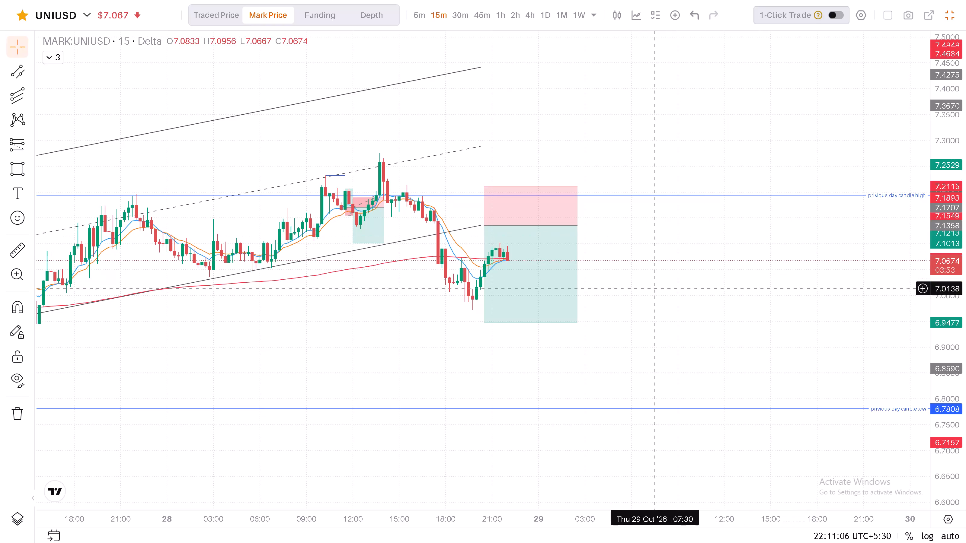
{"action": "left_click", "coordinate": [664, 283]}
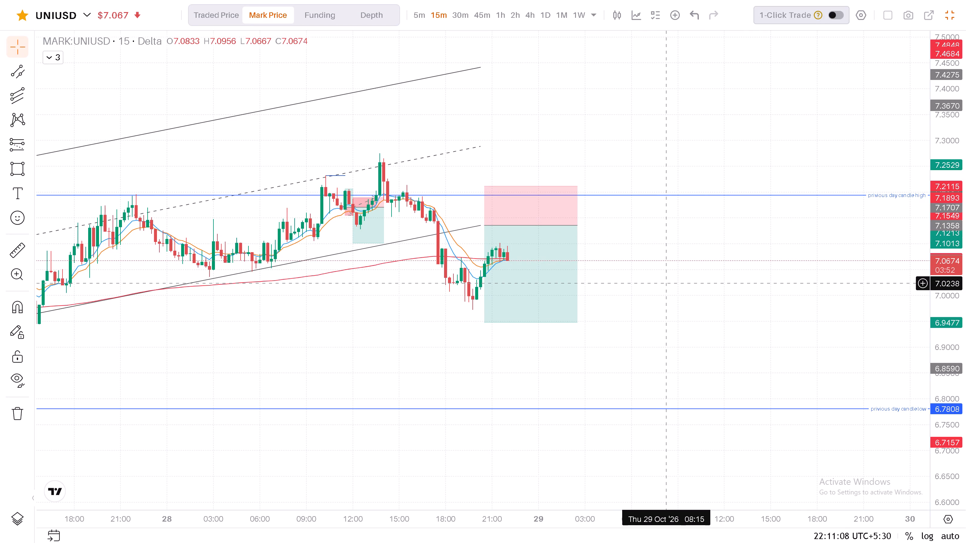
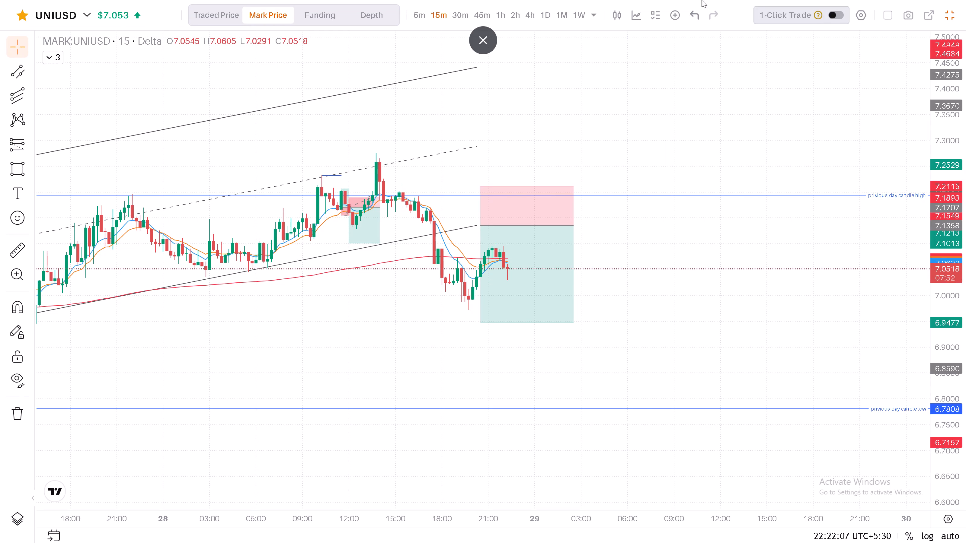
Switch from UNIUSD to the BTCUSD perpetual and examine its 15m price action around the order blocks and previous day levels.
{"action": "left_click_drag", "start_coordinate": [751, 260], "coordinate": [769, 316]}
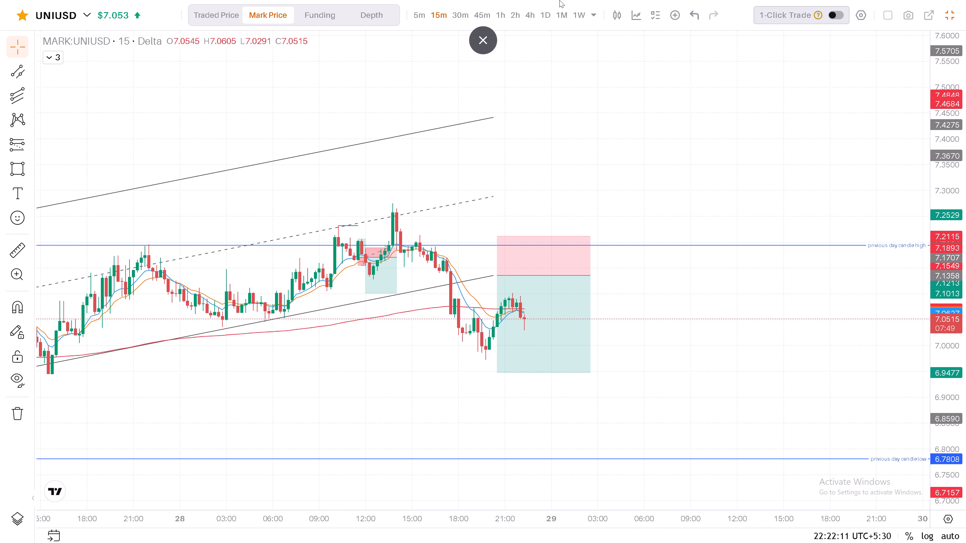
{"action": "left_click", "coordinate": [88, 11]}
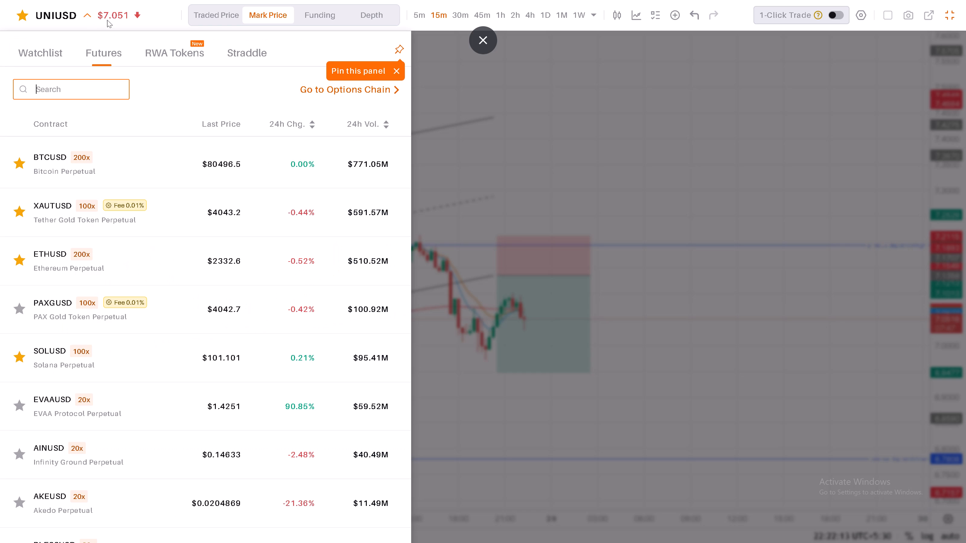
{"action": "left_click", "coordinate": [165, 182]}
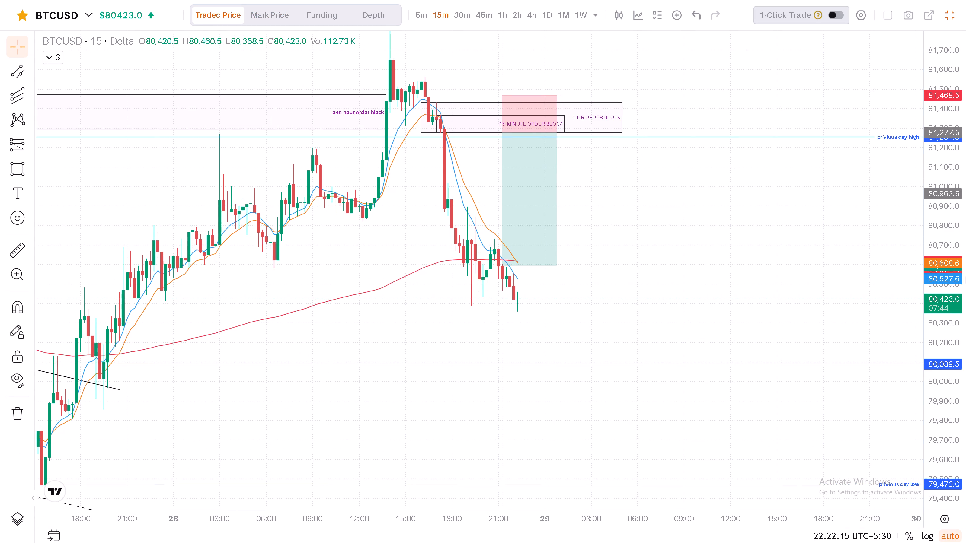
{"action": "left_click_drag", "start_coordinate": [958, 198], "coordinate": [923, 366]}
{"action": "left_click", "coordinate": [923, 366]}
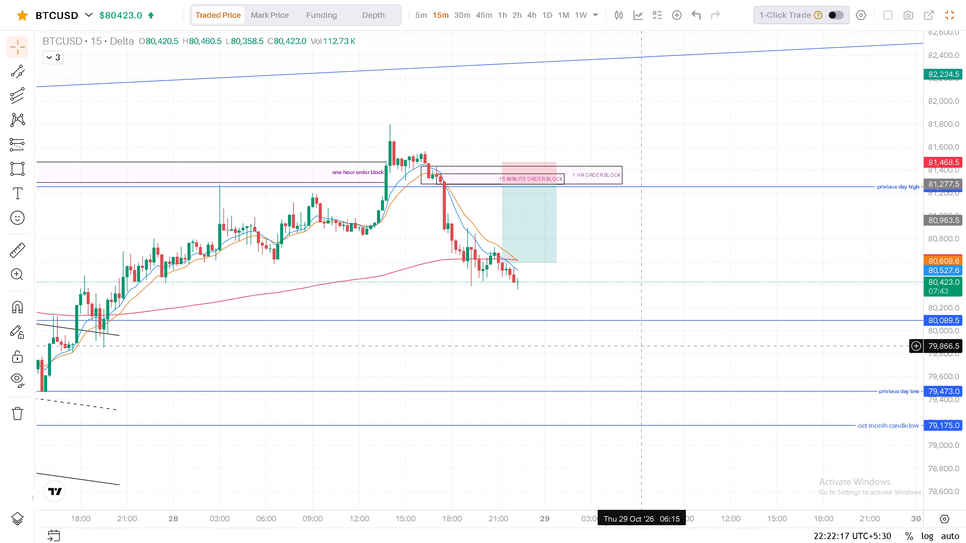
{"action": "scroll", "coordinate": [633, 345], "scroll_direction": "down", "scroll_amount": 4}
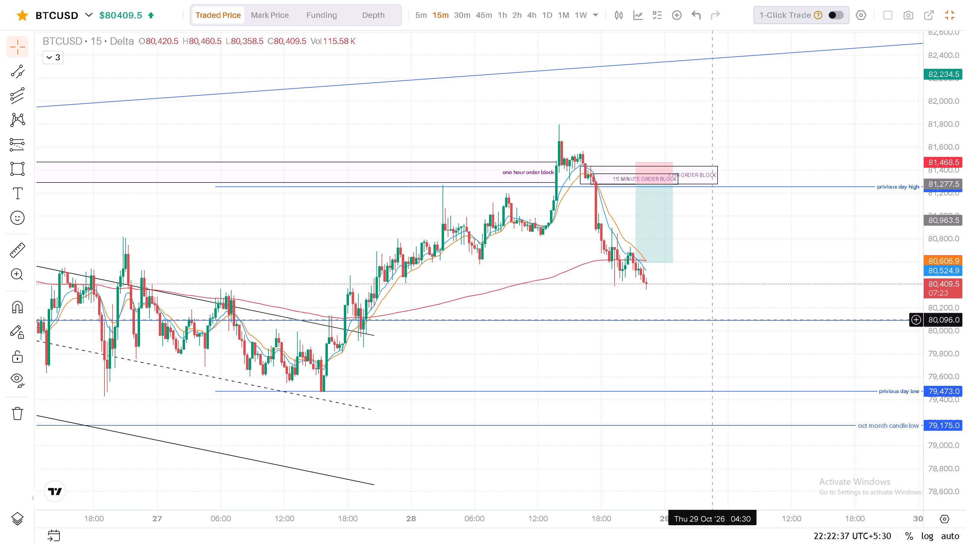
{"action": "left_click_drag", "start_coordinate": [724, 250], "coordinate": [692, 275]}
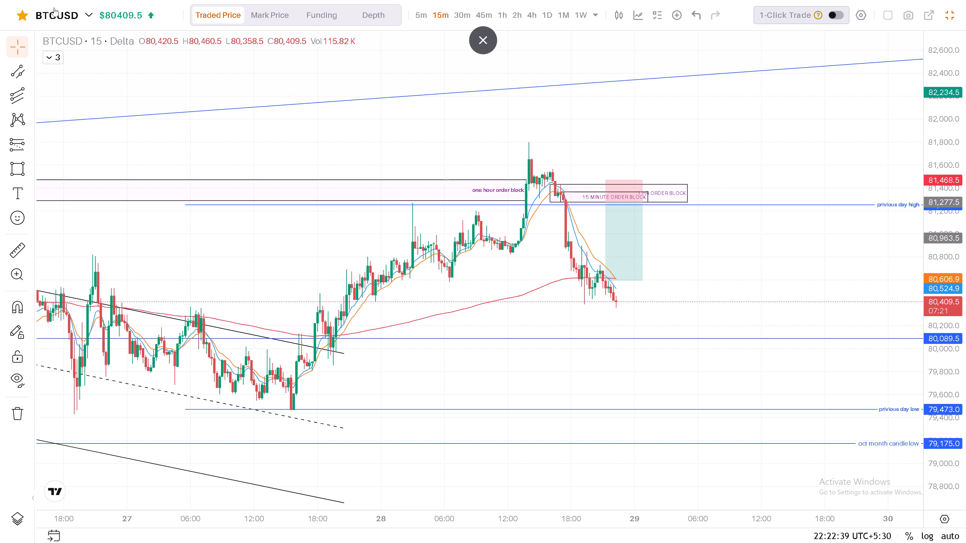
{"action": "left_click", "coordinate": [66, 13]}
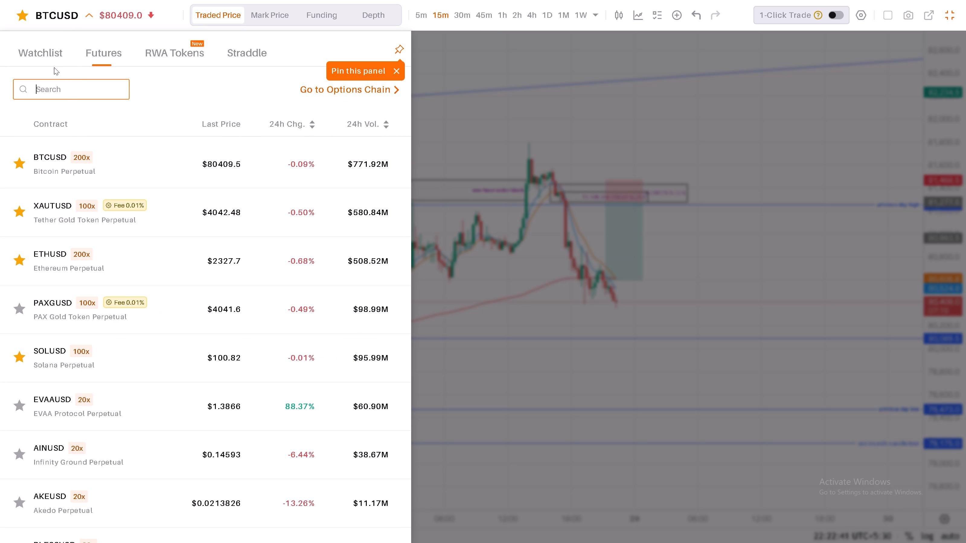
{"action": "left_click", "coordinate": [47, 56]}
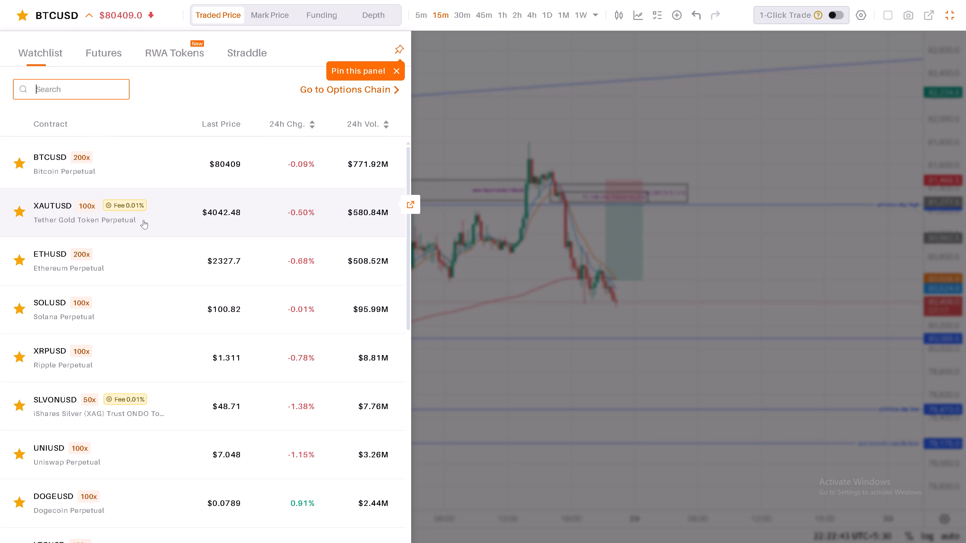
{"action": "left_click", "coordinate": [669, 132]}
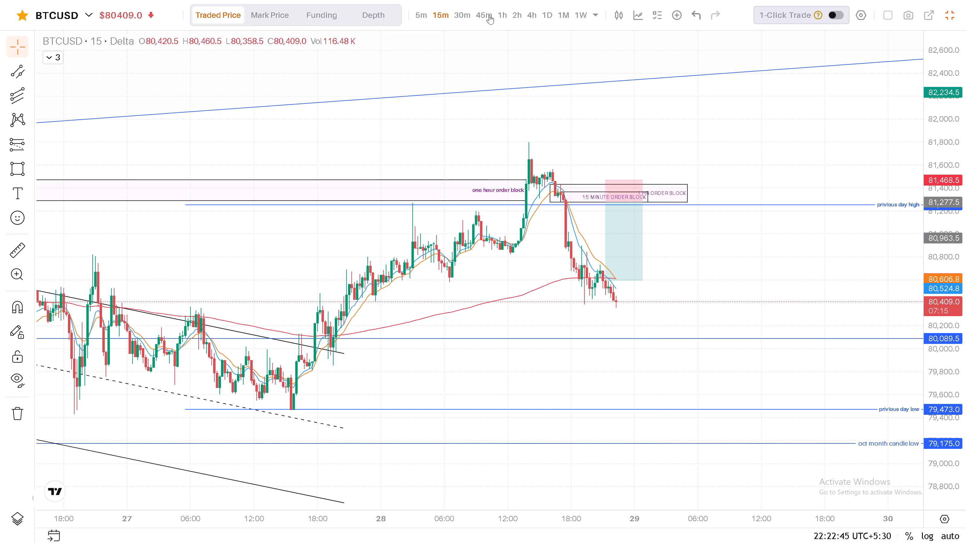
Switch BTCUSD to the 1h timeframe and examine the descending channel, one hour order block, short setup and previous day levels.
{"action": "left_click", "coordinate": [504, 14]}
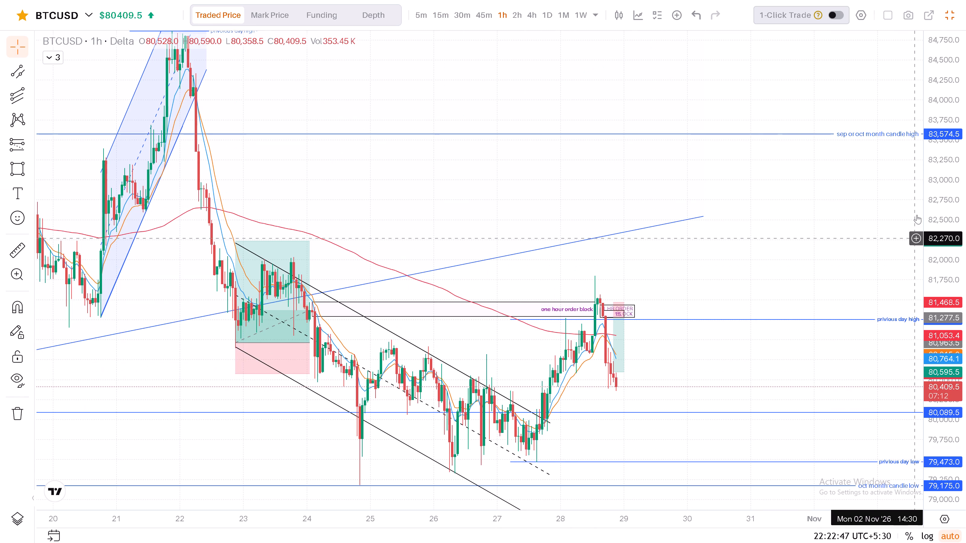
{"action": "left_click_drag", "start_coordinate": [949, 188], "coordinate": [936, 328]}
{"action": "left_click_drag", "start_coordinate": [936, 328], "coordinate": [939, 348]}
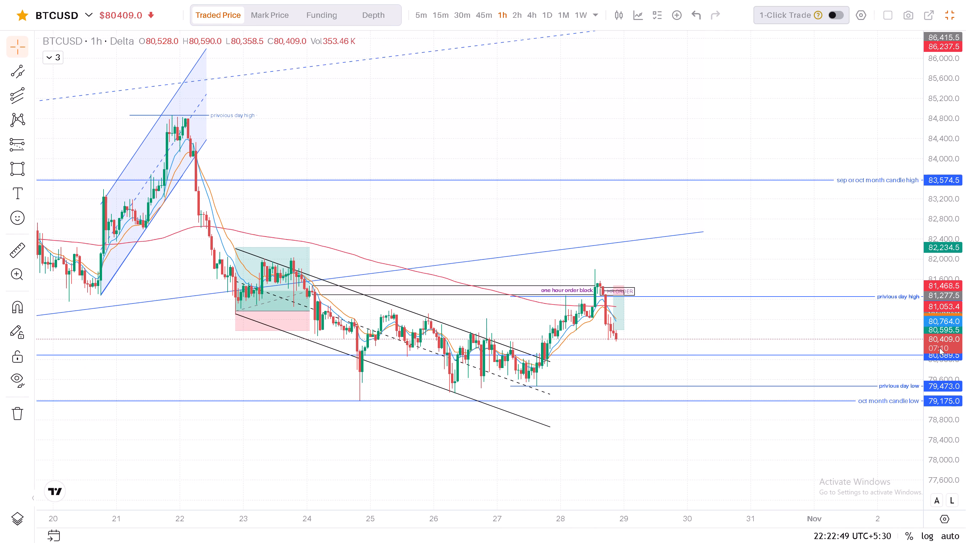
{"action": "left_click_drag", "start_coordinate": [939, 348], "coordinate": [941, 357]}
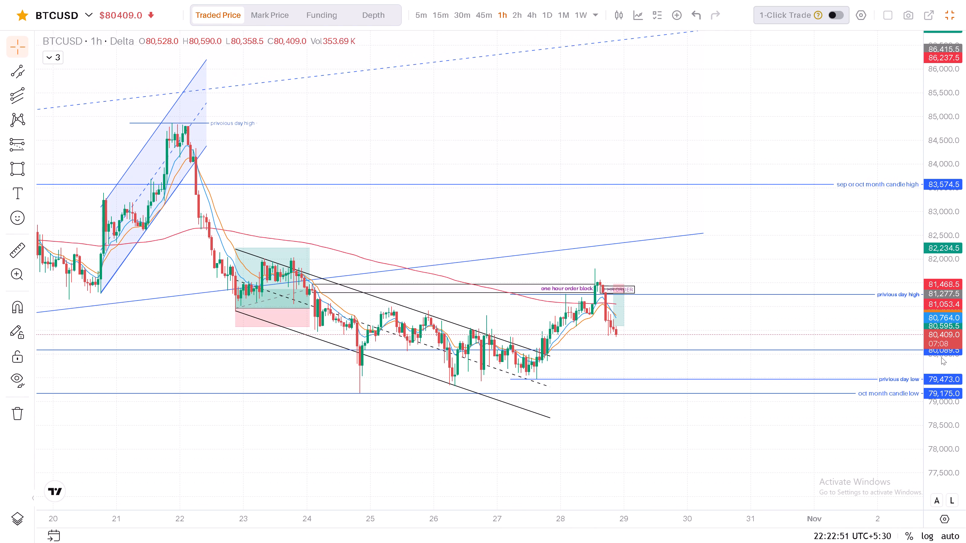
{"action": "left_click_drag", "start_coordinate": [941, 357], "coordinate": [927, 297]}
{"action": "left_click_drag", "start_coordinate": [927, 297], "coordinate": [923, 279]}
{"action": "scroll", "coordinate": [729, 317], "scroll_direction": "up", "scroll_amount": 4}
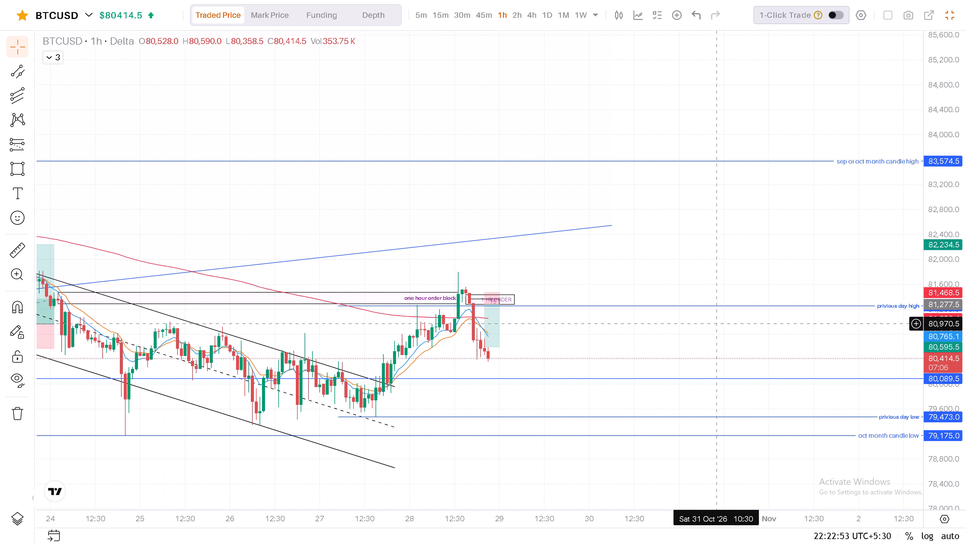
{"action": "left_click_drag", "start_coordinate": [641, 342], "coordinate": [682, 274]}
{"action": "left_click_drag", "start_coordinate": [683, 273], "coordinate": [683, 269]}
{"action": "left_click_drag", "start_coordinate": [572, 425], "coordinate": [608, 395]}
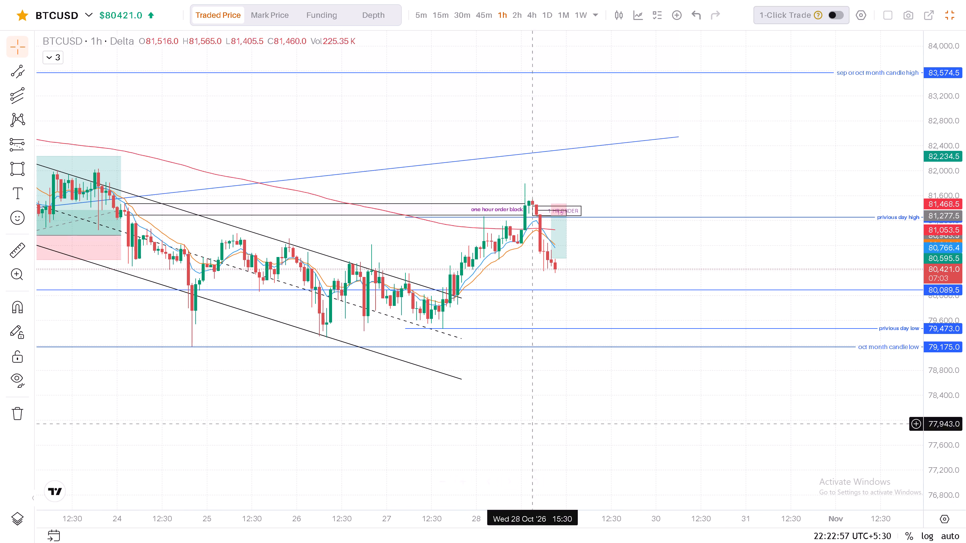
{"action": "left_click_drag", "start_coordinate": [619, 318], "coordinate": [641, 304]}
{"action": "left_click", "coordinate": [641, 304]}
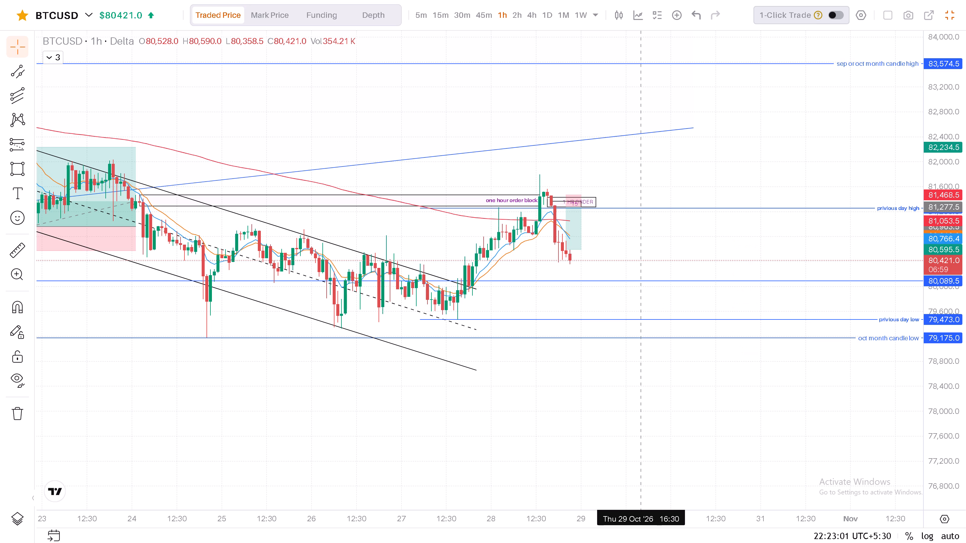
{"action": "left_click_drag", "start_coordinate": [641, 304], "coordinate": [657, 285]}
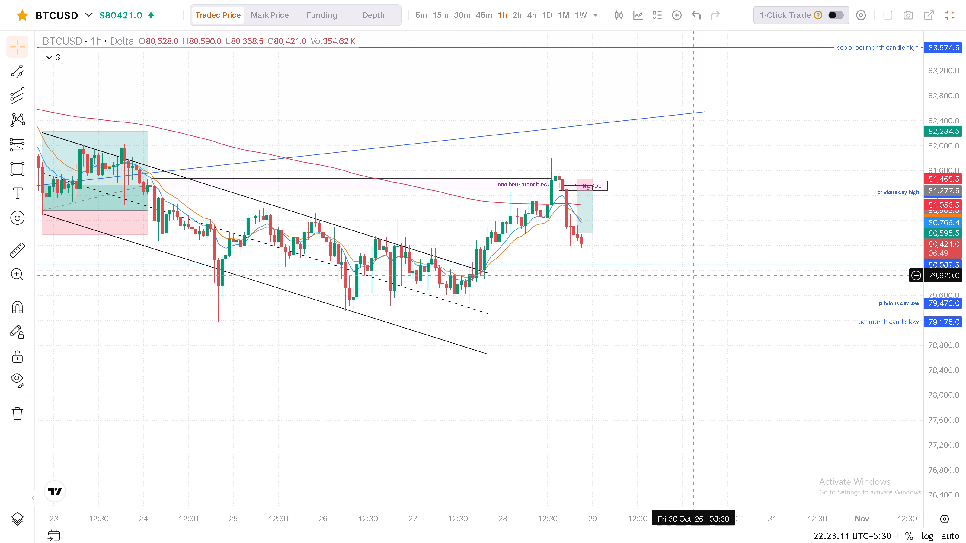
{"action": "left_click_drag", "start_coordinate": [747, 276], "coordinate": [753, 275]}
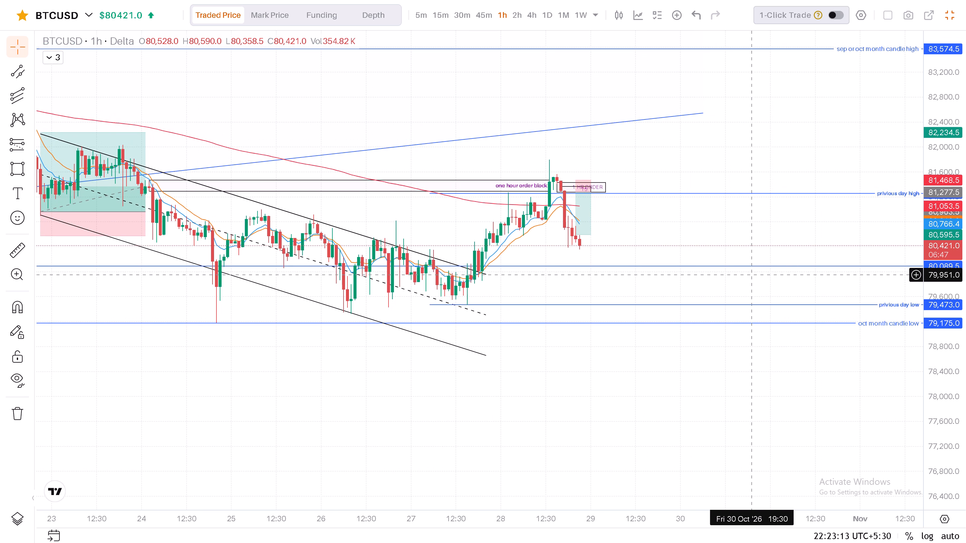
{"action": "left_click_drag", "start_coordinate": [753, 275], "coordinate": [744, 301]}
{"action": "left_click_drag", "start_coordinate": [739, 249], "coordinate": [737, 265]}
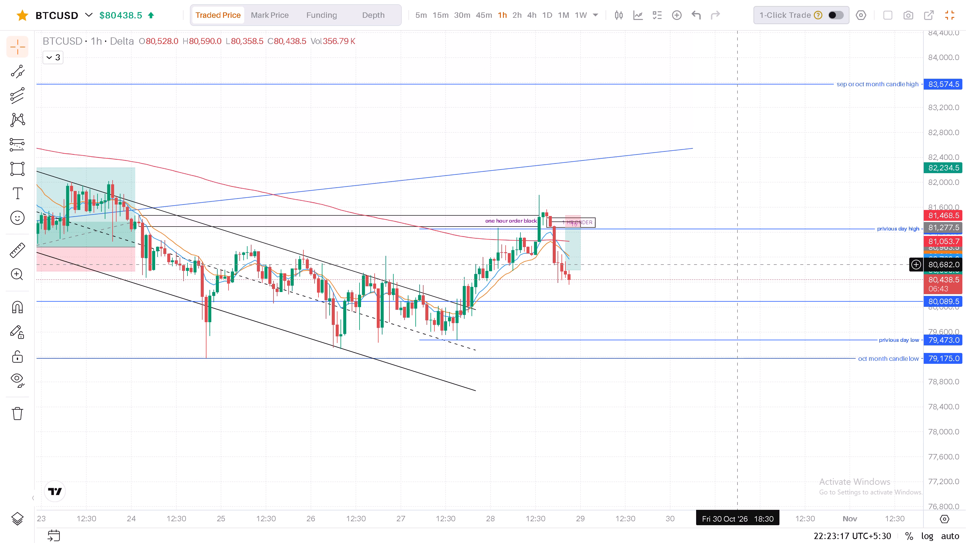
{"action": "left_click_drag", "start_coordinate": [737, 265], "coordinate": [737, 274]}
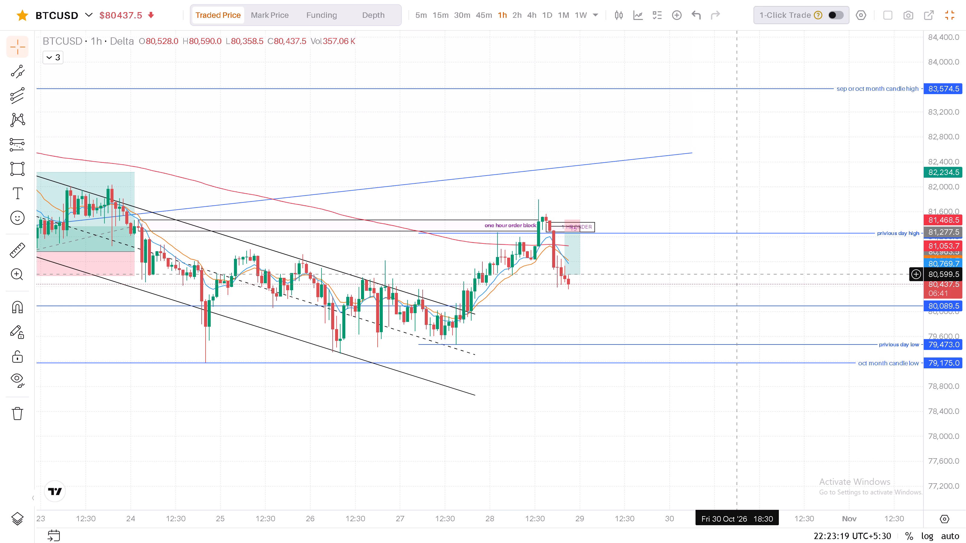
{"action": "left_click_drag", "start_coordinate": [737, 274], "coordinate": [736, 275]}
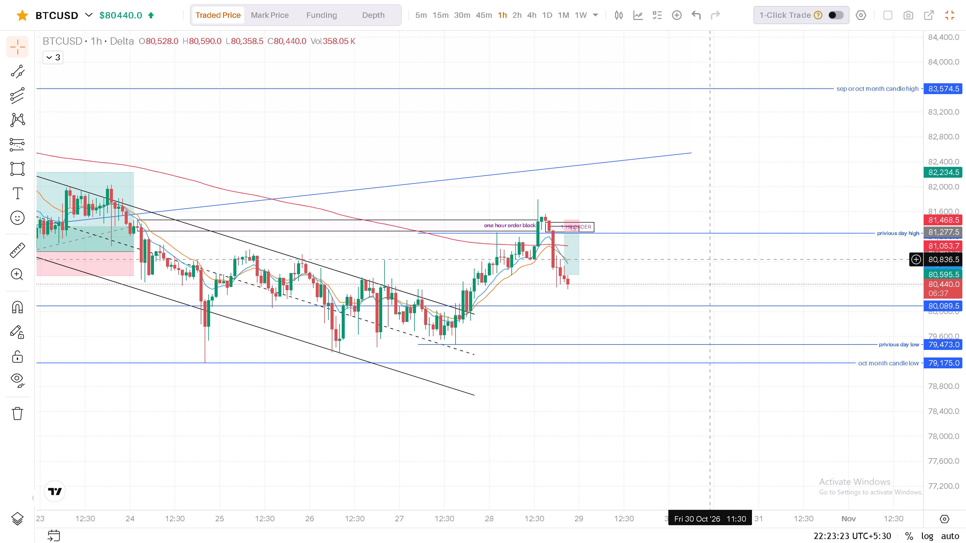
{"action": "left_click_drag", "start_coordinate": [724, 189], "coordinate": [731, 210]}
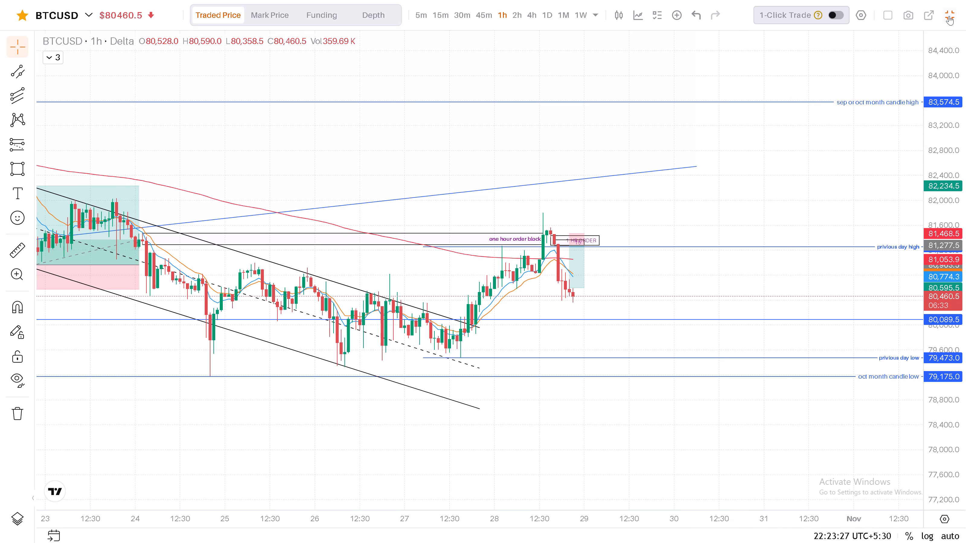
Exit the full-screen chart and close the Delta Exchange and Forex Market Hours pages.
{"action": "left_click", "coordinate": [949, 17]}
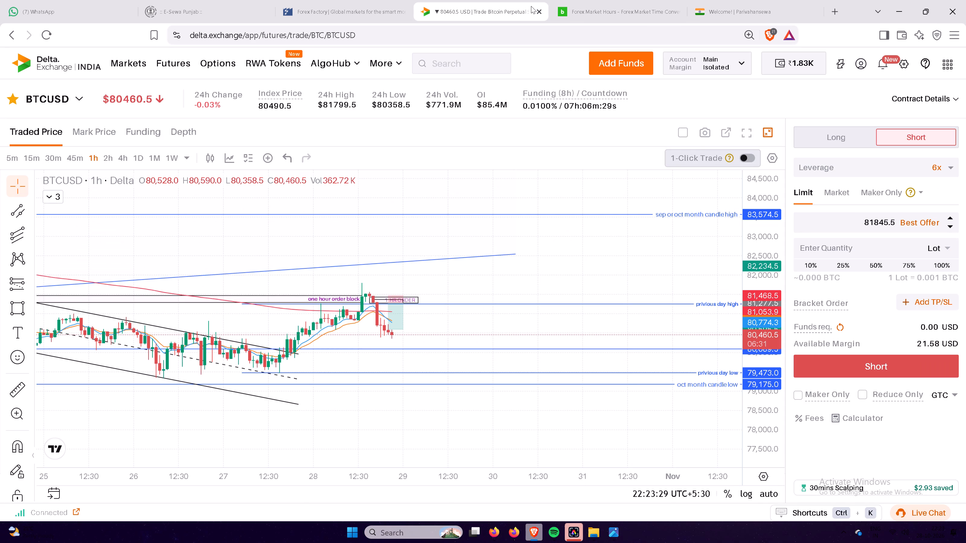
{"action": "left_click", "coordinate": [539, 9]}
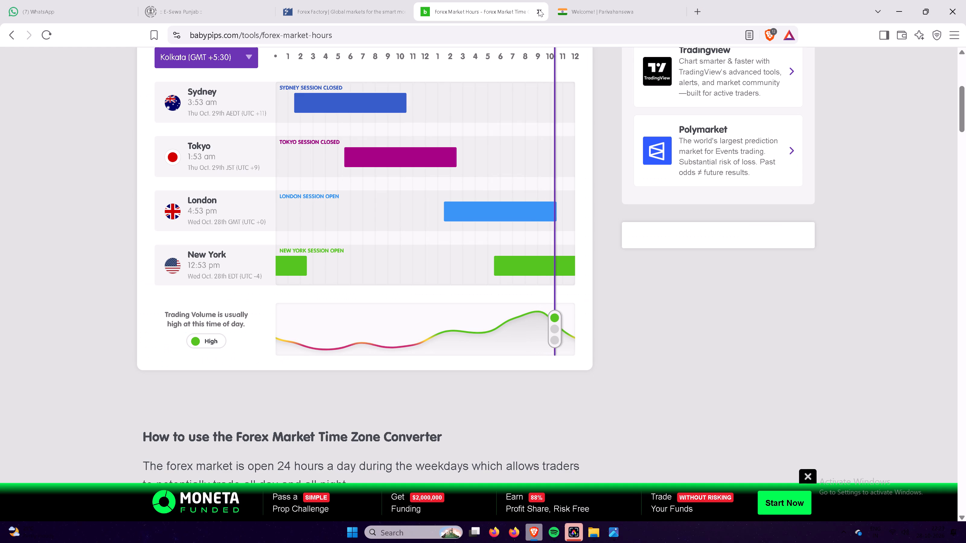
{"action": "left_click", "coordinate": [539, 9]}
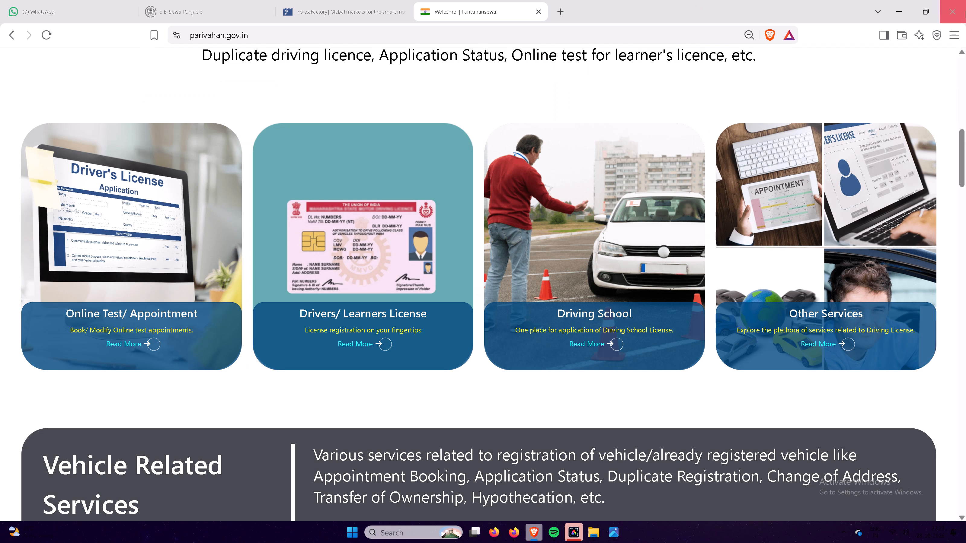
Minimise the Brave window and the Firefox window showing the Parivahan Sarathi page.
{"action": "left_click", "coordinate": [908, 5]}
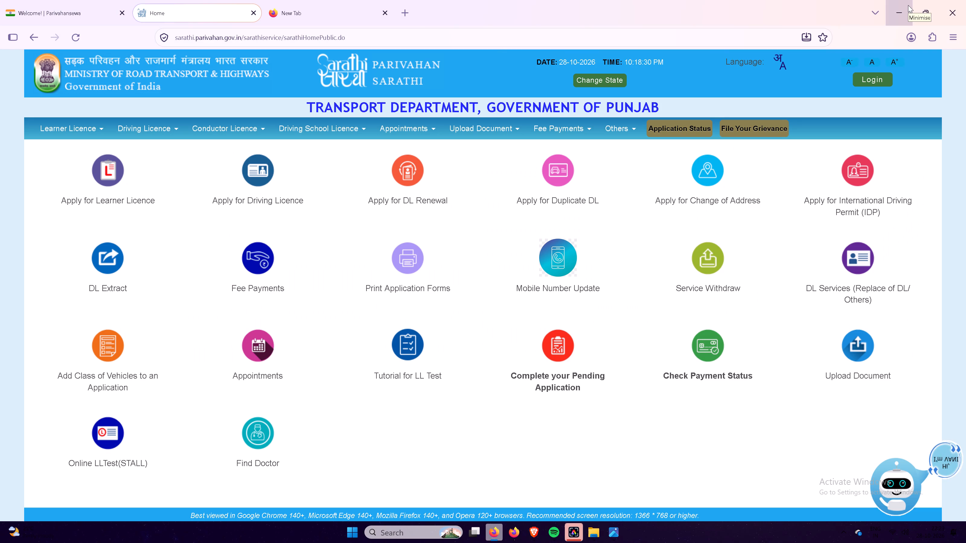
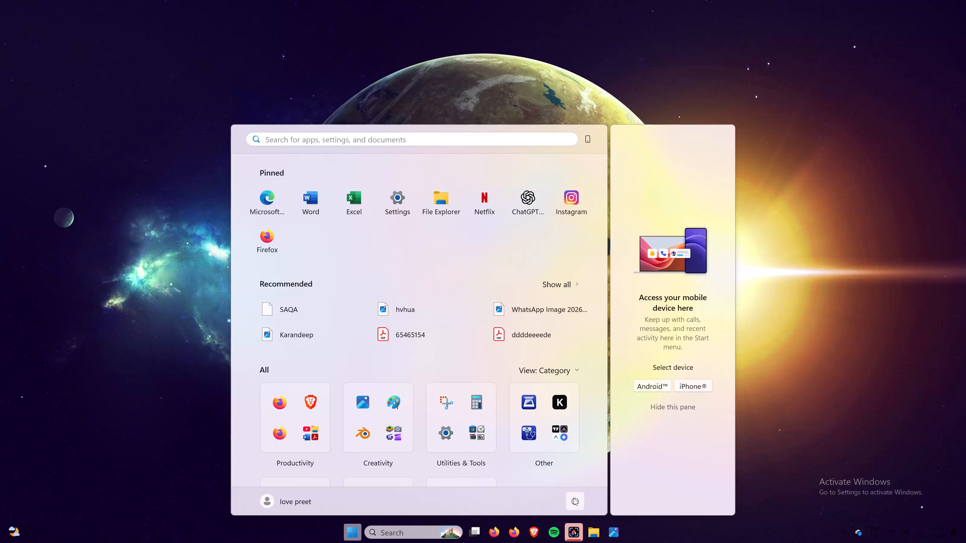
Bring up the Windows power options for locking, sleeping, shutting down or restarting the computer.
{"action": "left_click", "coordinate": [574, 498]}
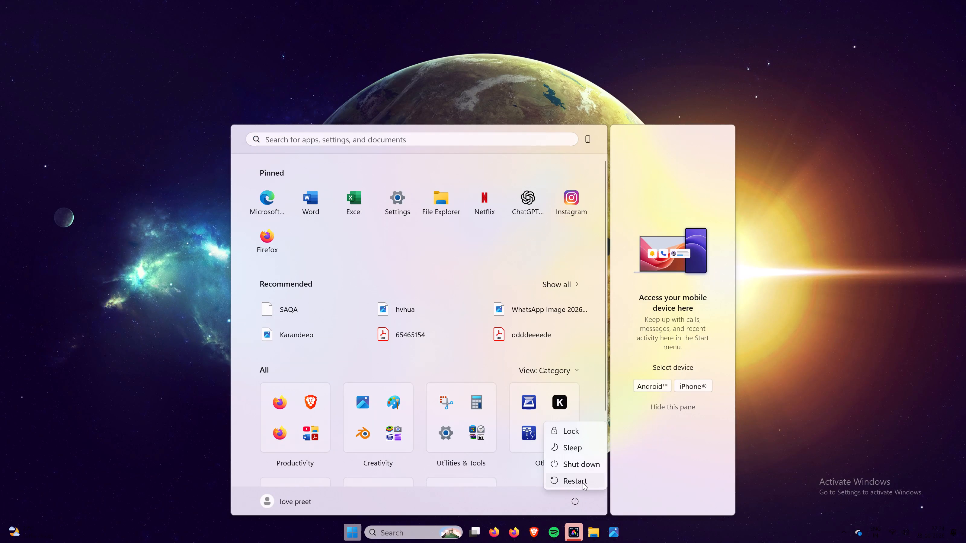